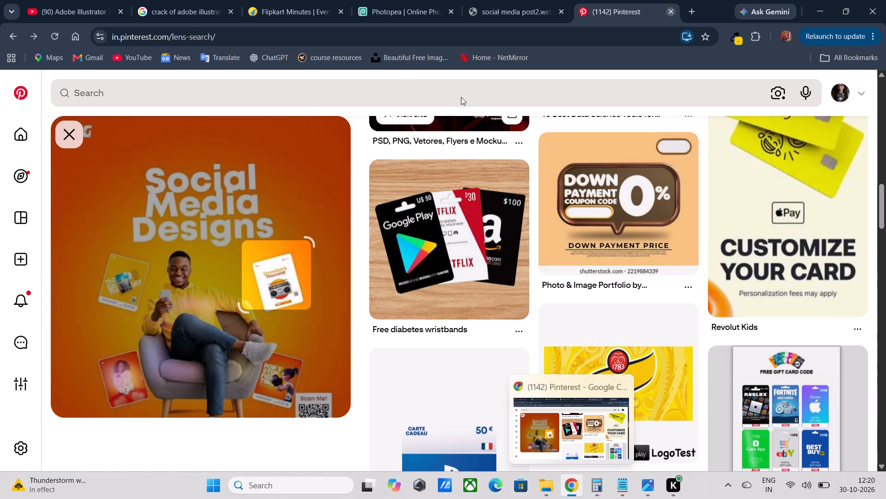
Switch to Photopea and hide the MEDIA, SOCIAL, Layer 1, DESIGN and Background layers to isolate the stray mark on the canvas.
{"action": "left_click", "coordinate": [407, 2]}
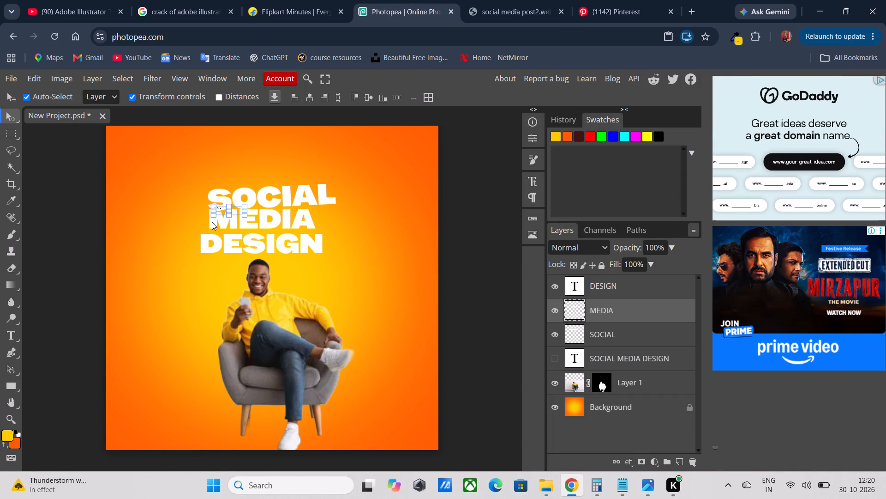
{"action": "left_click", "coordinate": [556, 310]}
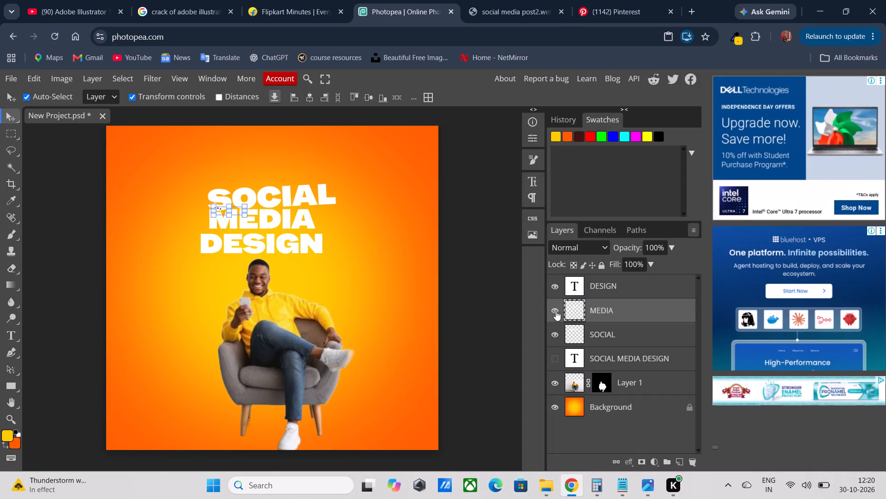
{"action": "left_click", "coordinate": [552, 334]}
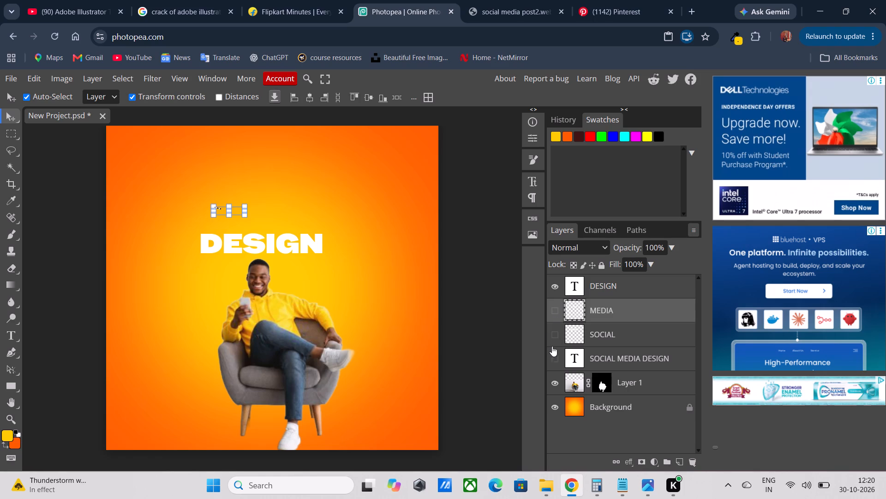
{"action": "left_click", "coordinate": [557, 387]}
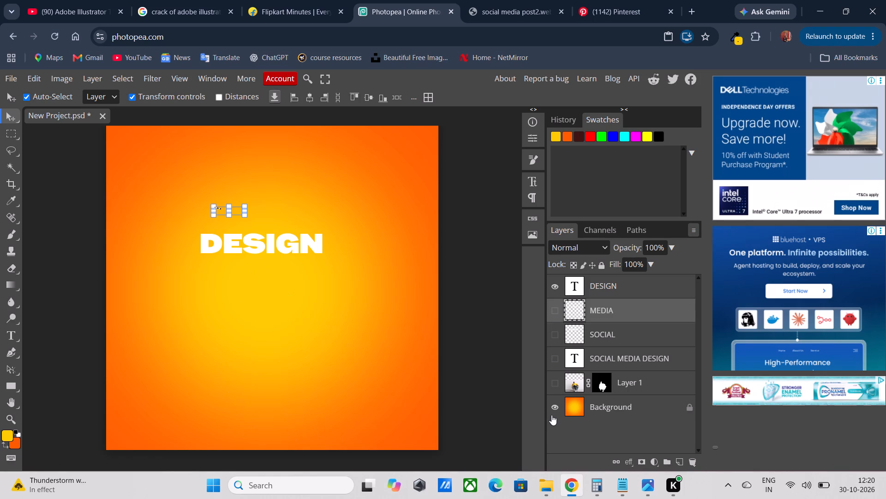
{"action": "left_click", "coordinate": [554, 285]}
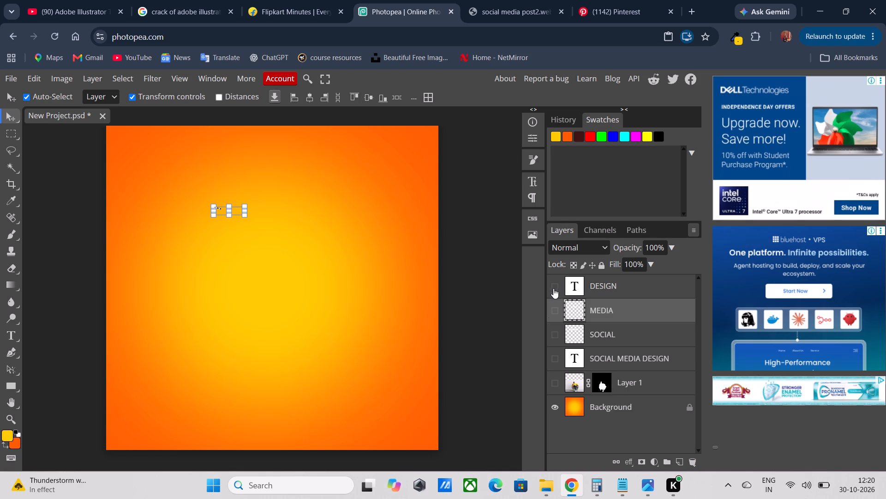
{"action": "left_click", "coordinate": [557, 409]}
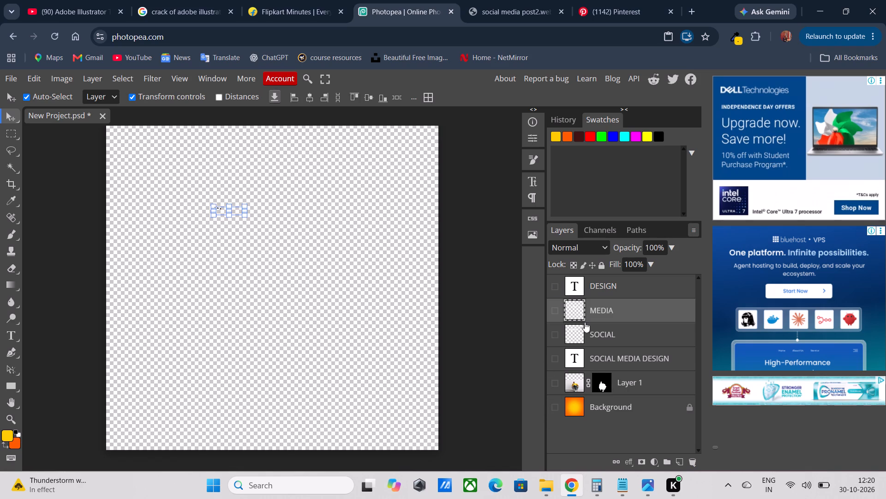
{"action": "left_click", "coordinate": [327, 297]}
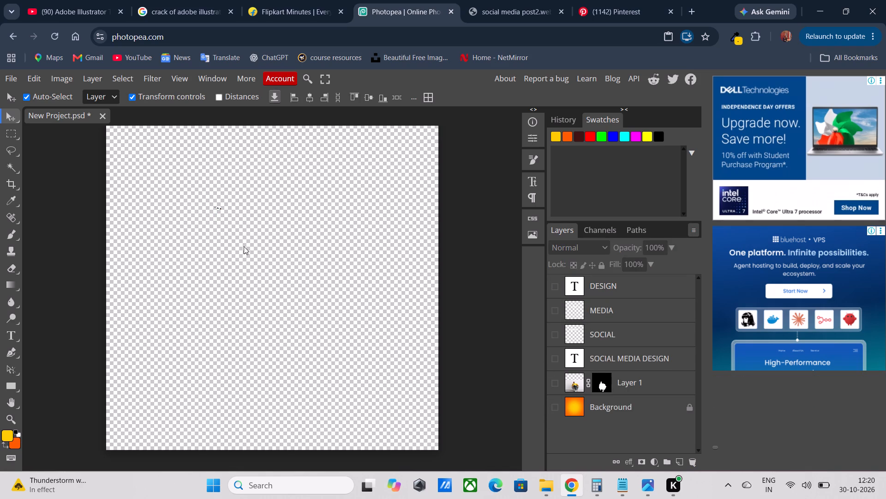
Enclose the small stray mark in a rectangular selection, delete it, deselect, and return to the Move tool.
{"action": "left_click_drag", "start_coordinate": [221, 218], "coordinate": [243, 204]}
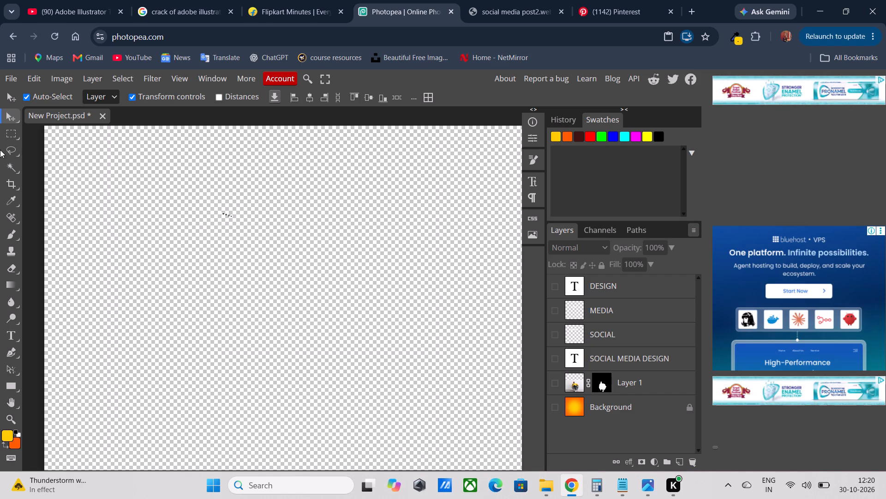
{"action": "left_click", "coordinate": [7, 140]}
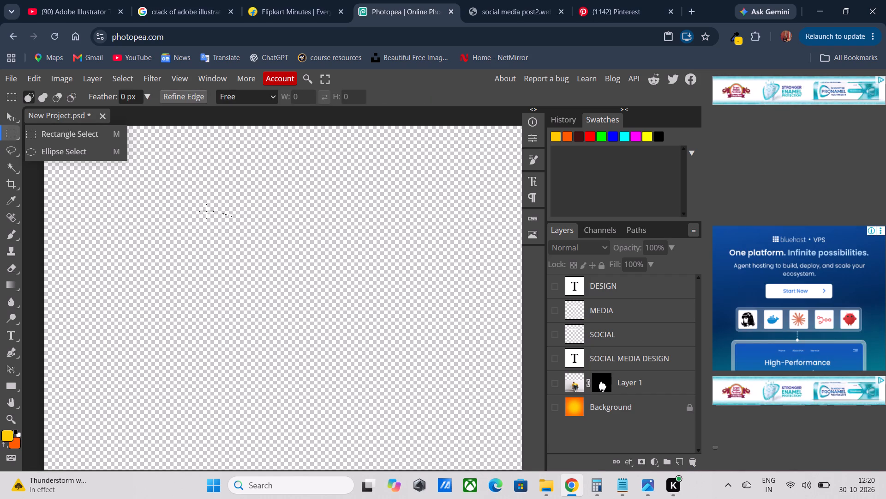
{"action": "left_click_drag", "start_coordinate": [206, 211], "coordinate": [258, 237]}
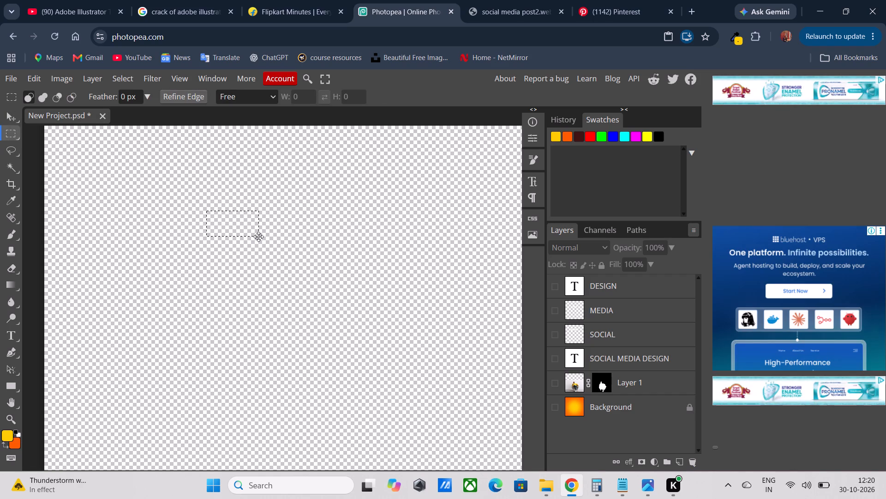
{"action": "key", "text": "Delete"}
{"action": "left_click", "coordinate": [337, 296]}
{"action": "left_click", "coordinate": [6, 114]}
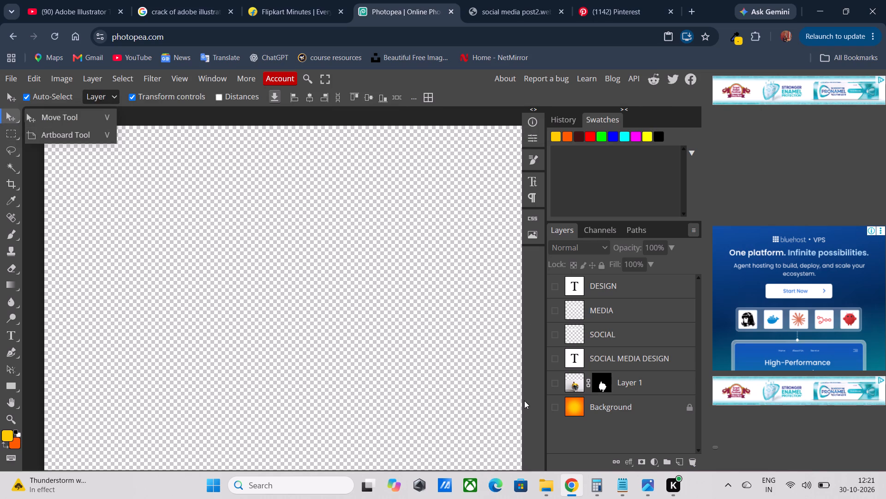
Turn the Background, Layer 1, SOCIAL, MEDIA and DESIGN layers visible again, leaving the SOCIAL MEDIA DESIGN text layer hidden.
{"action": "left_click", "coordinate": [553, 407]}
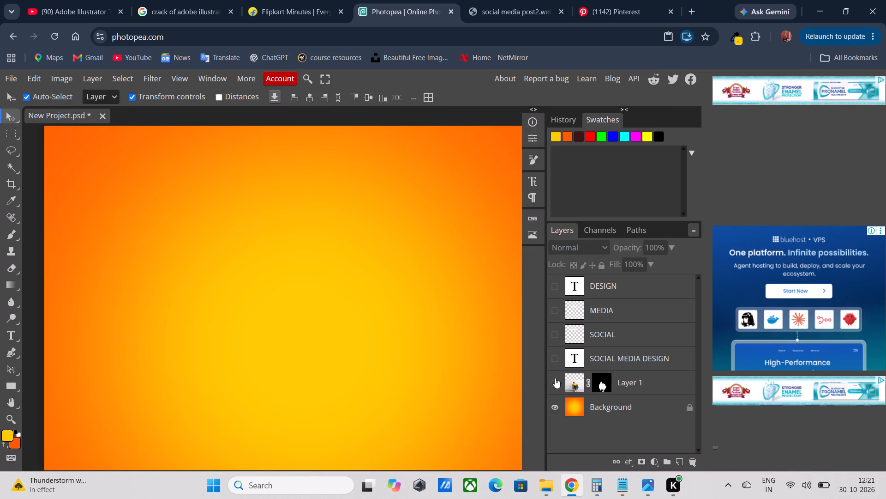
{"action": "left_click", "coordinate": [555, 378]}
{"action": "left_click", "coordinate": [553, 355]}
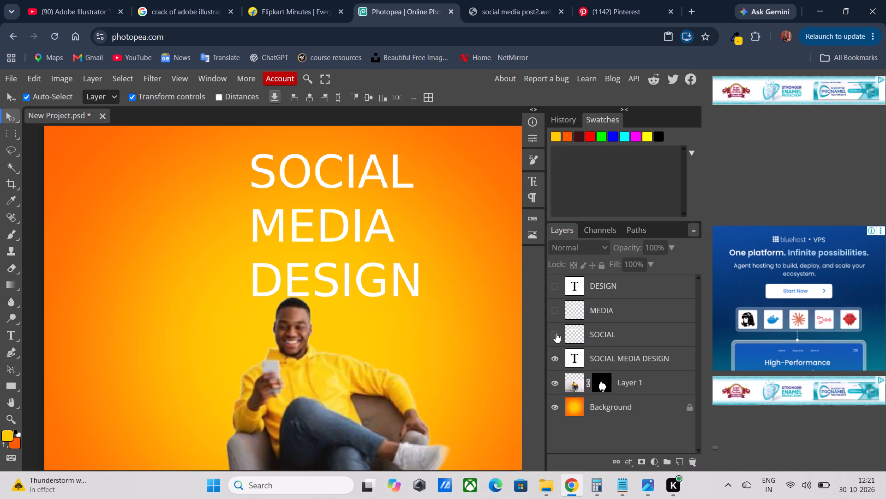
{"action": "left_click", "coordinate": [557, 332]}
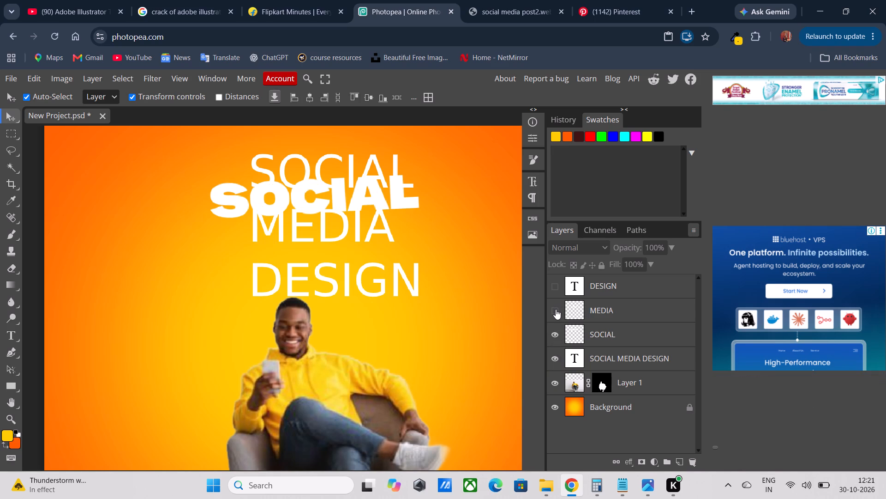
{"action": "left_click", "coordinate": [556, 309]}
{"action": "left_click", "coordinate": [558, 281]}
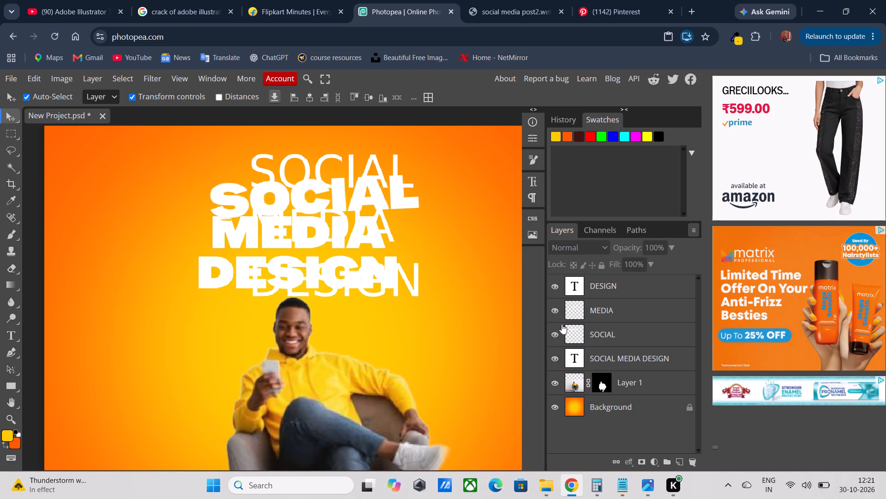
{"action": "left_click", "coordinate": [553, 358]}
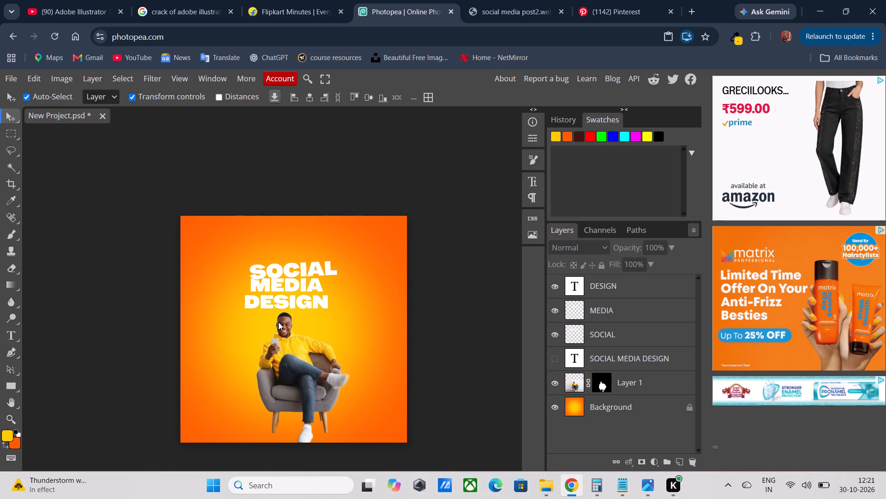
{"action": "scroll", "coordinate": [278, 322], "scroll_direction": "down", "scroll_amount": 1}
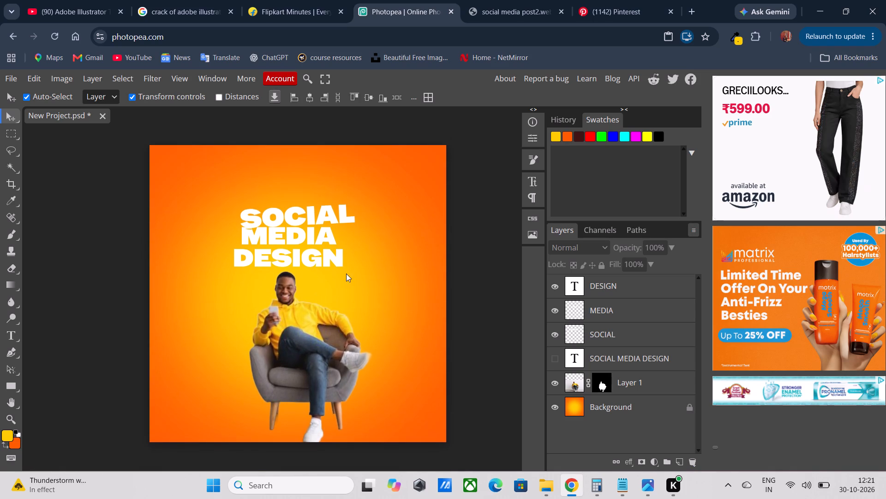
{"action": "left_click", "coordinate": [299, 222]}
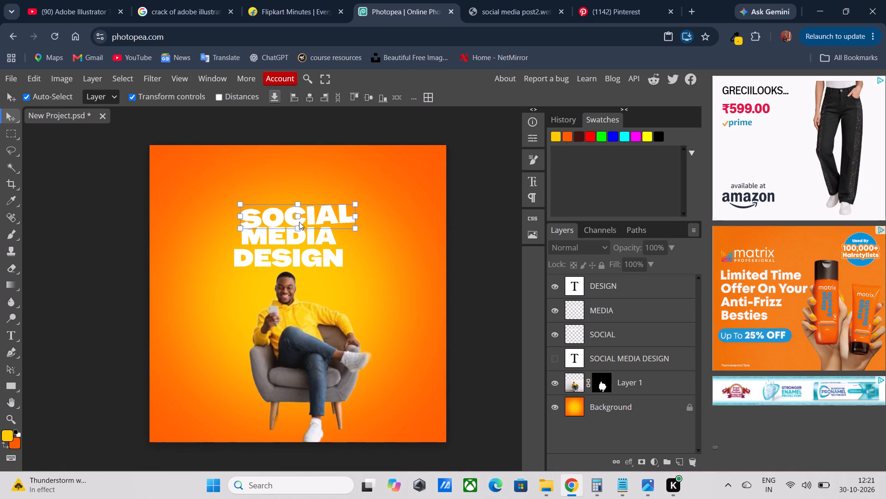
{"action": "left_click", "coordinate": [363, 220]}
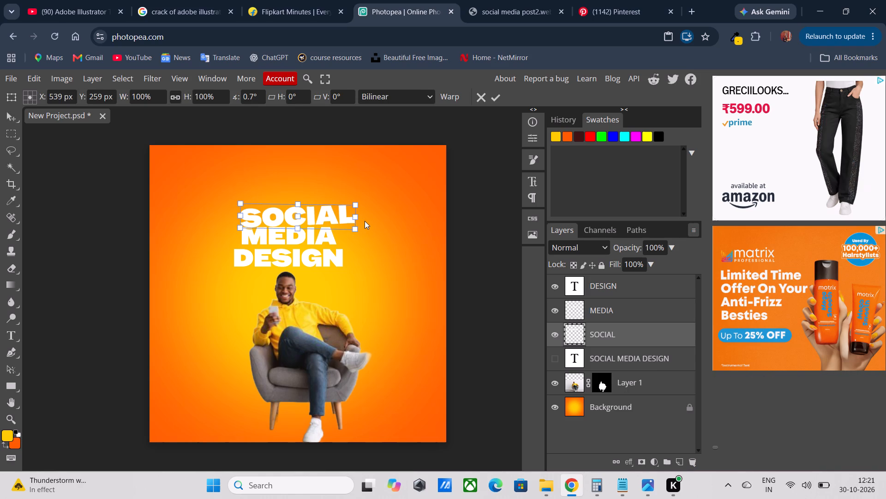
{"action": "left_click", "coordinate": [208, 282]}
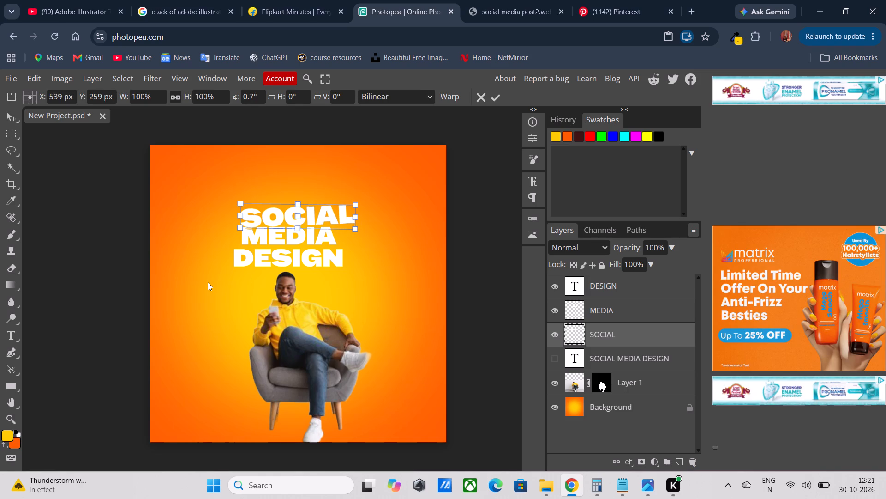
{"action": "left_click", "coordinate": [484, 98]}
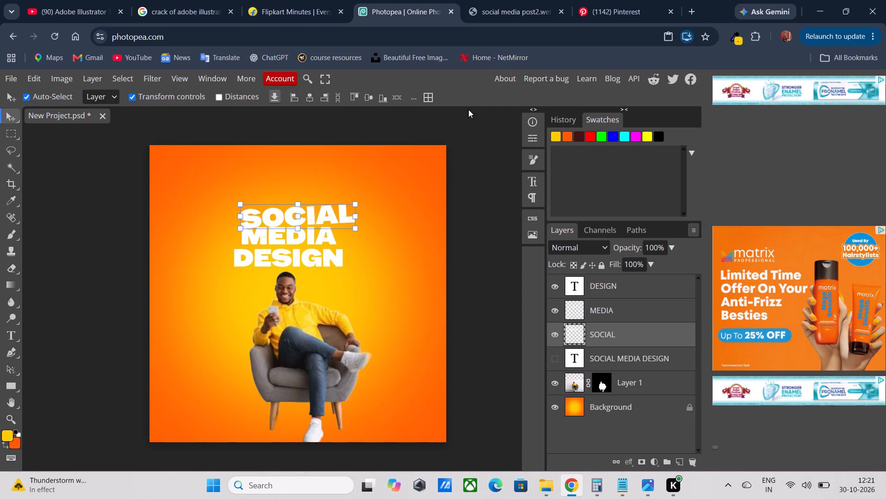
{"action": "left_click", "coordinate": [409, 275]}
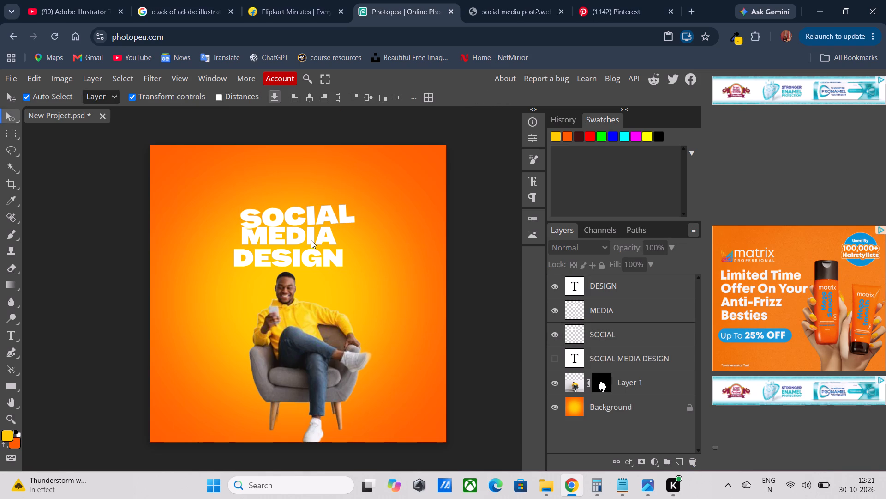
Move the DESIGN text up and slightly inward so it sits tightly beneath MEDIA.
{"action": "left_click", "coordinate": [305, 238]}
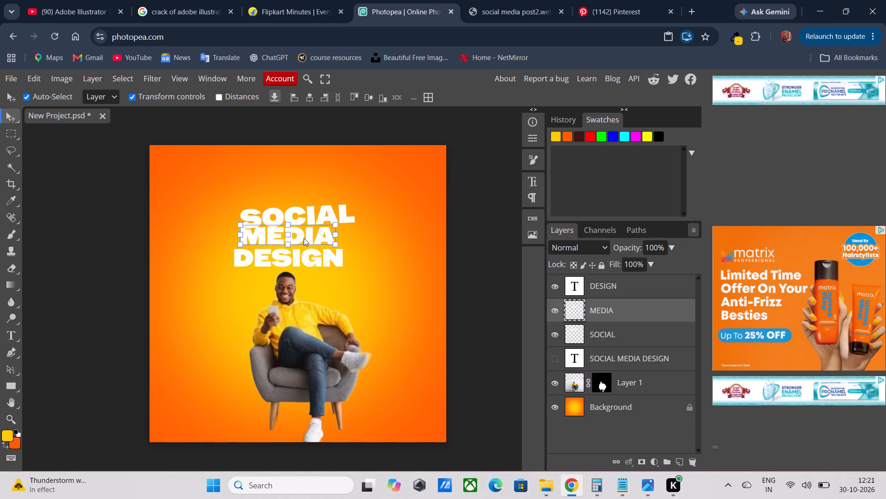
{"action": "left_click", "coordinate": [385, 295]}
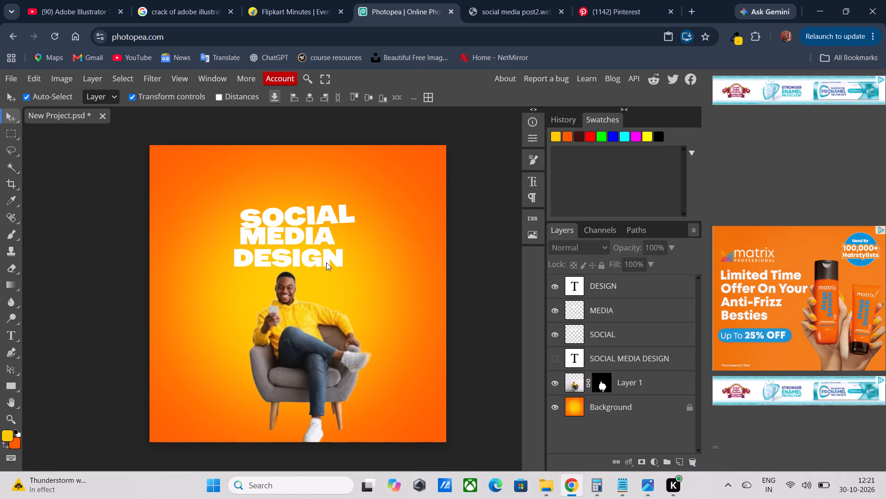
{"action": "left_click_drag", "start_coordinate": [327, 262], "coordinate": [335, 257]}
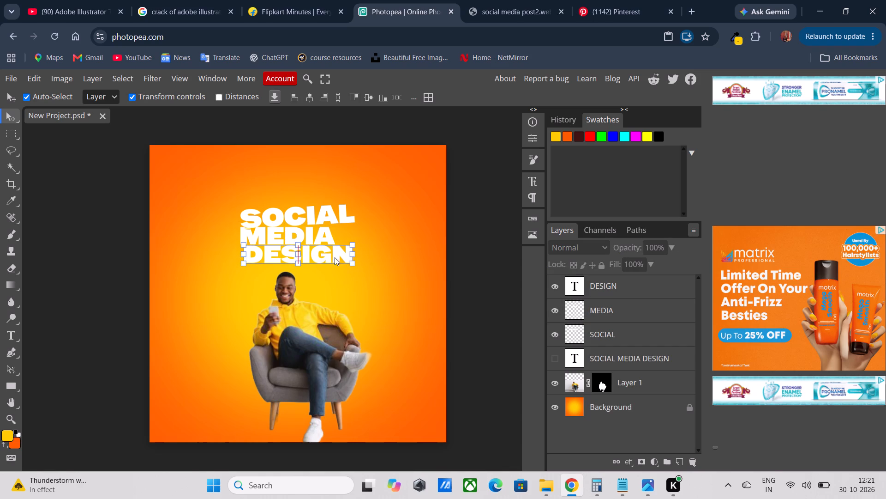
{"action": "left_click_drag", "start_coordinate": [335, 257], "coordinate": [332, 257]}
Check the reference image social media post2.webp, and move the DESIGN text straight down over the man's face, clear of MEDIA.
{"action": "left_click", "coordinate": [521, 0]}
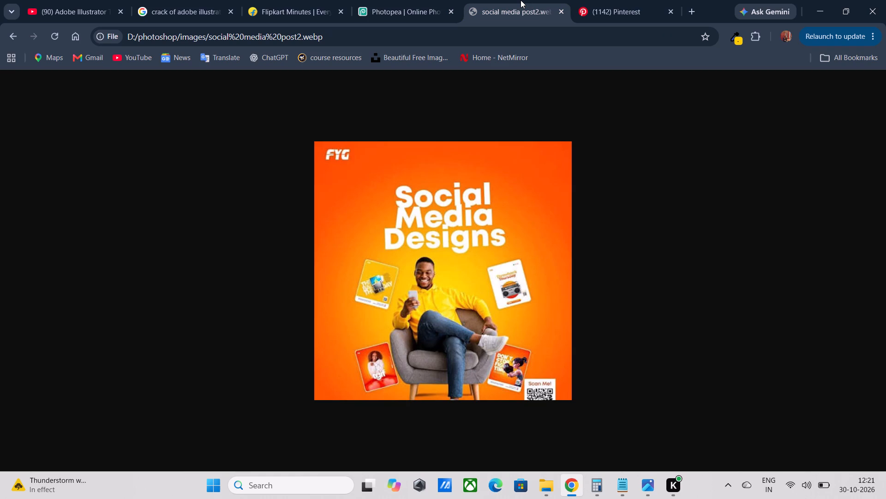
{"action": "left_click", "coordinate": [407, 0]}
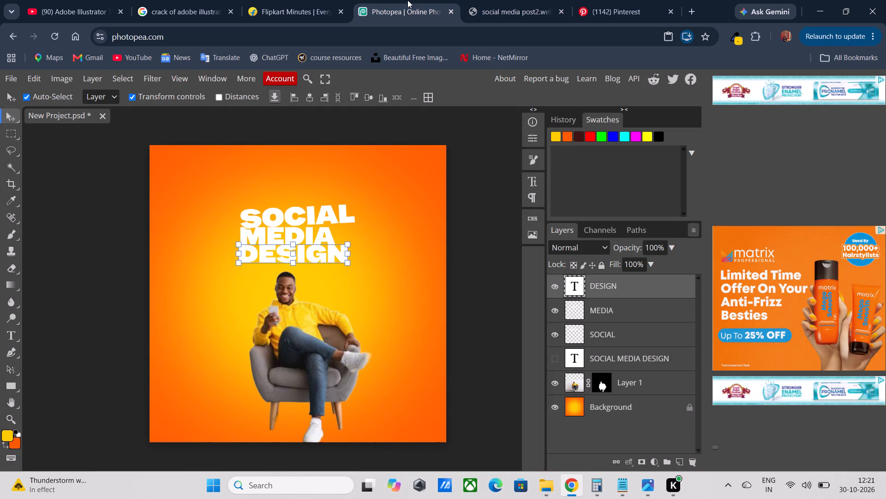
{"action": "left_click", "coordinate": [302, 253]}
{"action": "left_click_drag", "start_coordinate": [302, 253], "coordinate": [302, 303]}
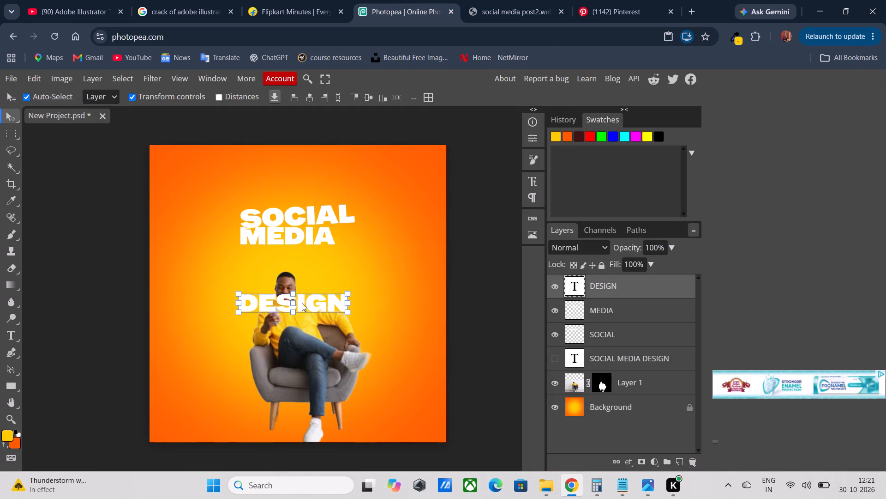
Rotate the MEDIA text to -3.4° so its tilt follows SOCIAL, comparing it with the reference image before applying.
{"action": "left_click", "coordinate": [299, 238]}
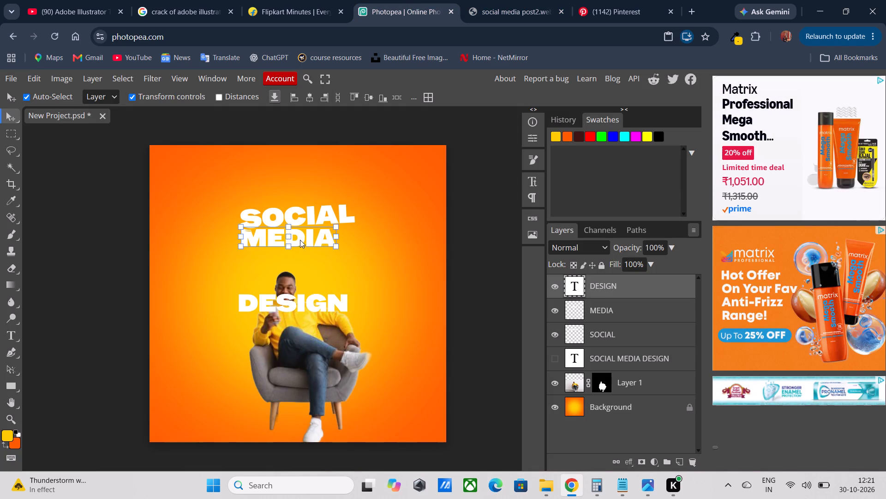
{"action": "left_click_drag", "start_coordinate": [345, 249], "coordinate": [347, 247]}
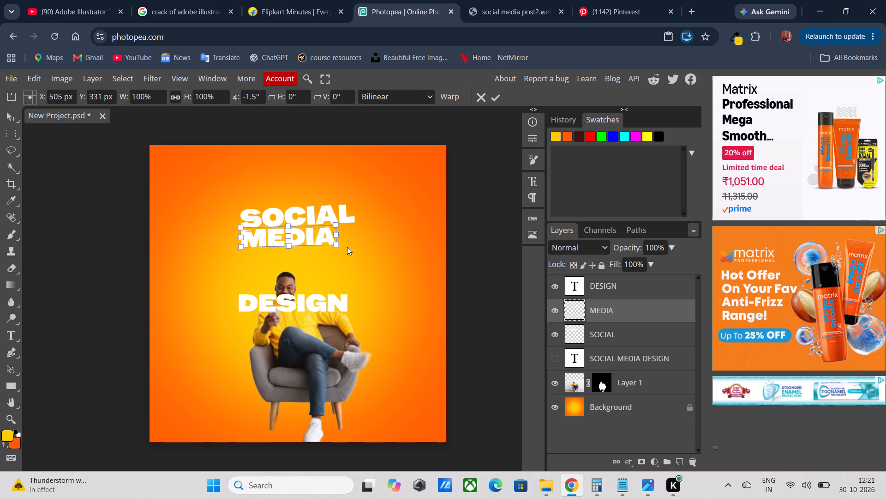
{"action": "left_click_drag", "start_coordinate": [347, 247], "coordinate": [349, 247]}
{"action": "left_click", "coordinate": [294, 240]}
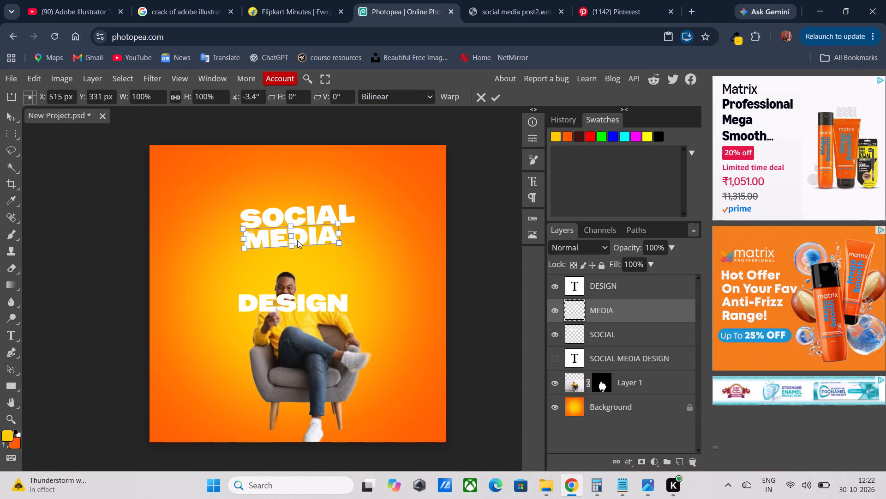
{"action": "left_click", "coordinate": [503, 11]}
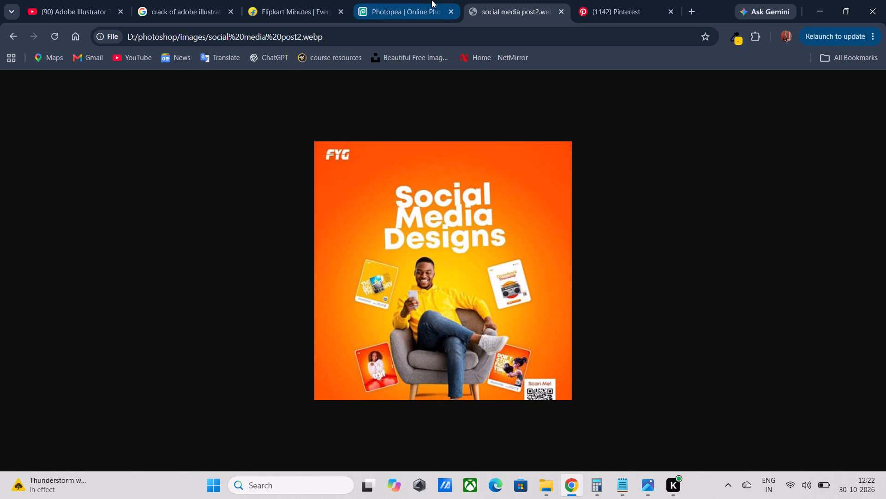
{"action": "left_click", "coordinate": [418, 10]}
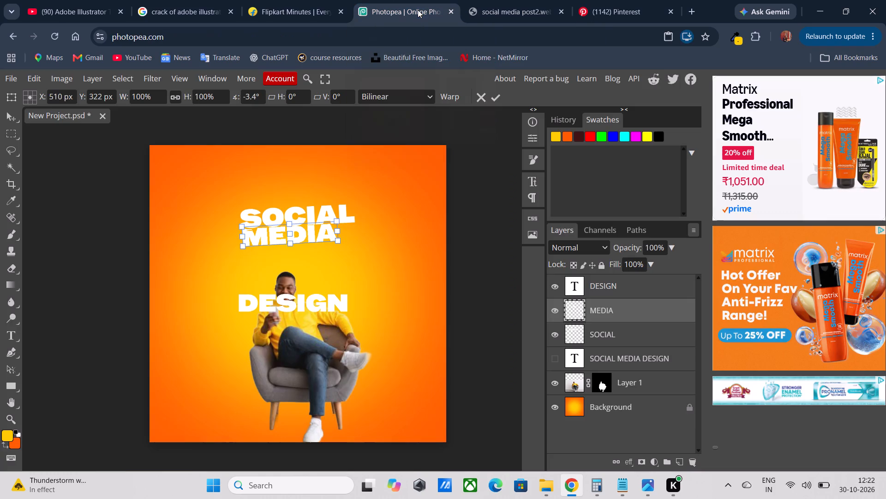
{"action": "left_click", "coordinate": [308, 216]}
{"action": "left_click", "coordinate": [495, 96]}
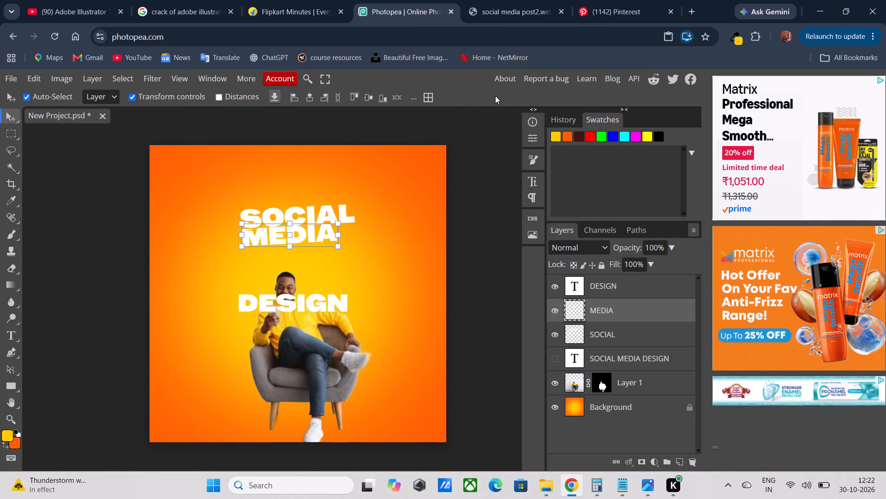
{"action": "left_click", "coordinate": [365, 265]}
{"action": "double_click", "coordinate": [315, 213]}
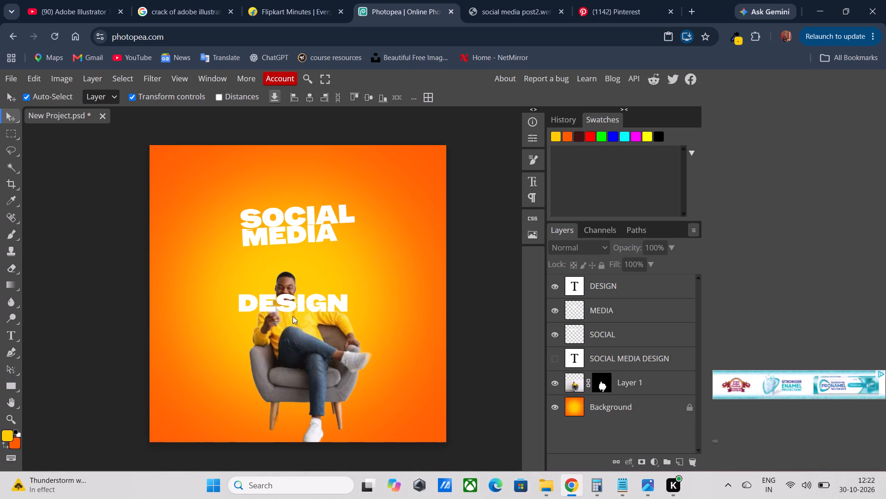
Move the DESIGN text up beneath MEDIA, clear of the man's face, and rotate it to -4°.
{"action": "left_click_drag", "start_coordinate": [301, 299], "coordinate": [299, 249]}
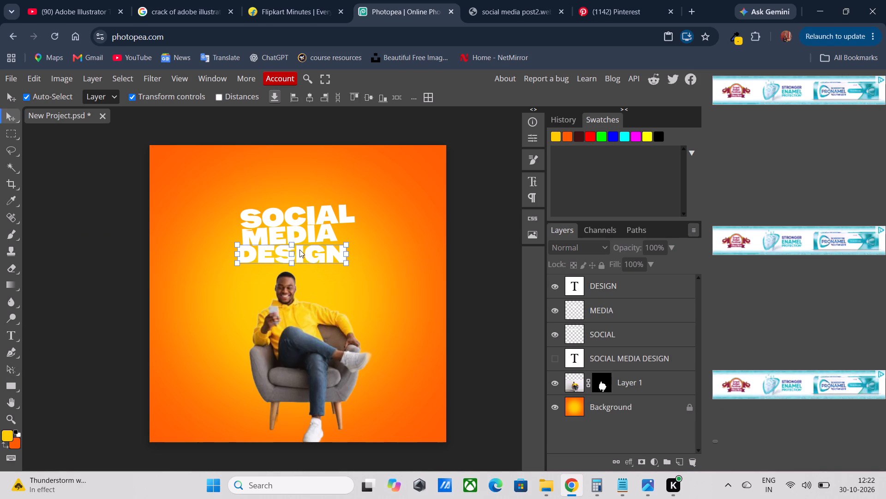
{"action": "left_click_drag", "start_coordinate": [299, 249], "coordinate": [305, 252]}
{"action": "left_click_drag", "start_coordinate": [372, 271], "coordinate": [357, 267]}
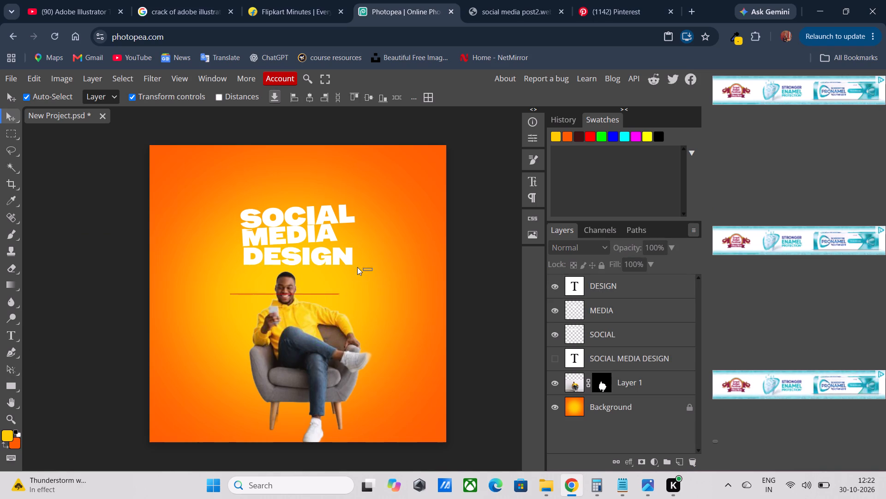
{"action": "left_click_drag", "start_coordinate": [357, 267], "coordinate": [346, 264]}
{"action": "left_click_drag", "start_coordinate": [360, 263], "coordinate": [361, 253]}
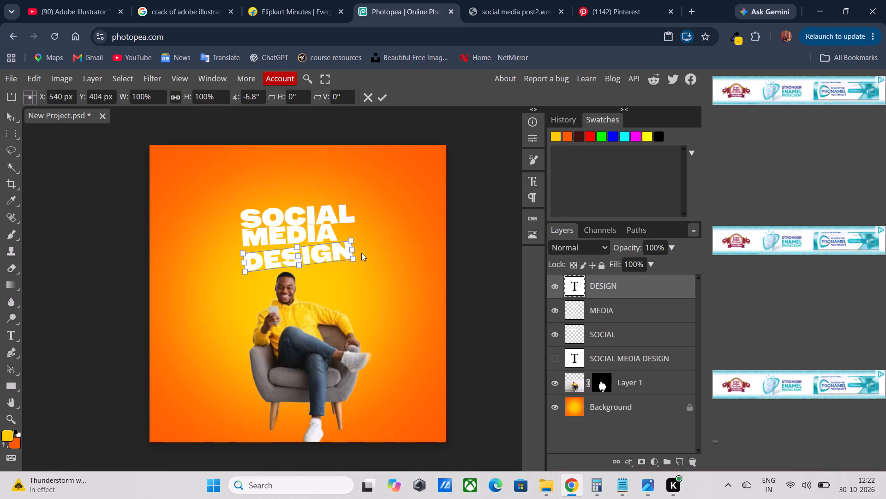
{"action": "left_click_drag", "start_coordinate": [361, 253], "coordinate": [364, 259]}
Shift the tilted DESIGN text closer beneath MEDIA, enlarge it proportionally to 118.41%, and apply the transform.
{"action": "left_click_drag", "start_coordinate": [297, 253], "coordinate": [294, 251]}
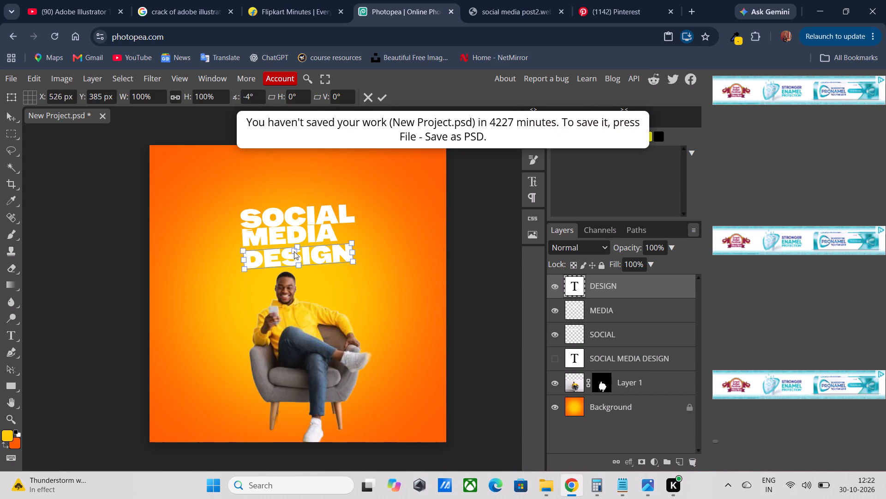
{"action": "left_click_drag", "start_coordinate": [294, 251], "coordinate": [291, 250]}
{"action": "left_click_drag", "start_coordinate": [304, 255], "coordinate": [298, 252]}
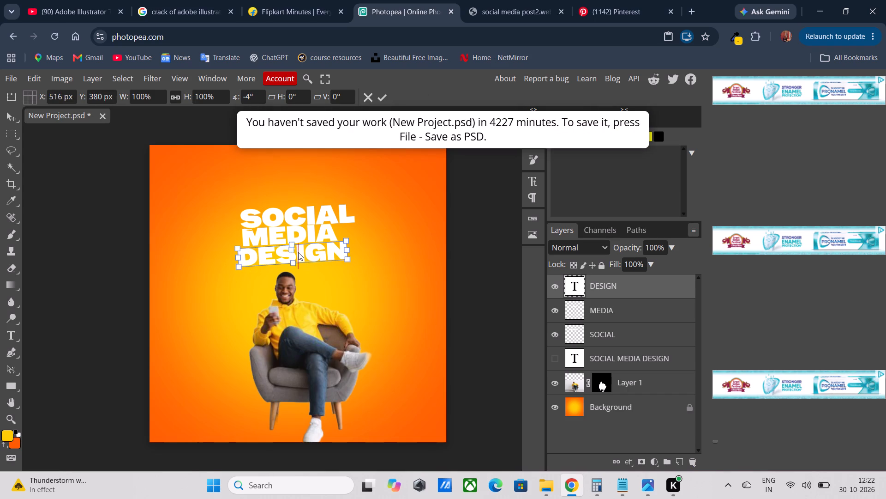
{"action": "left_click_drag", "start_coordinate": [298, 252], "coordinate": [294, 253]}
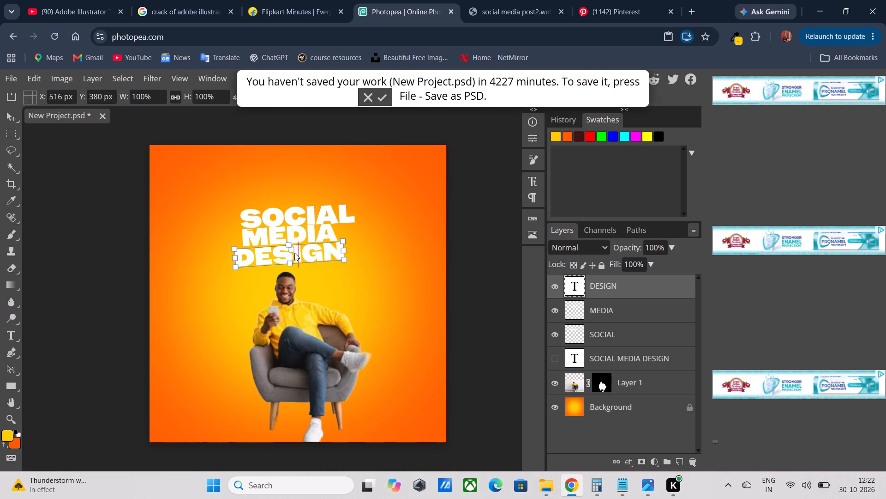
{"action": "left_click_drag", "start_coordinate": [294, 253], "coordinate": [294, 253]}
{"action": "left_click_drag", "start_coordinate": [345, 263], "coordinate": [363, 273]}
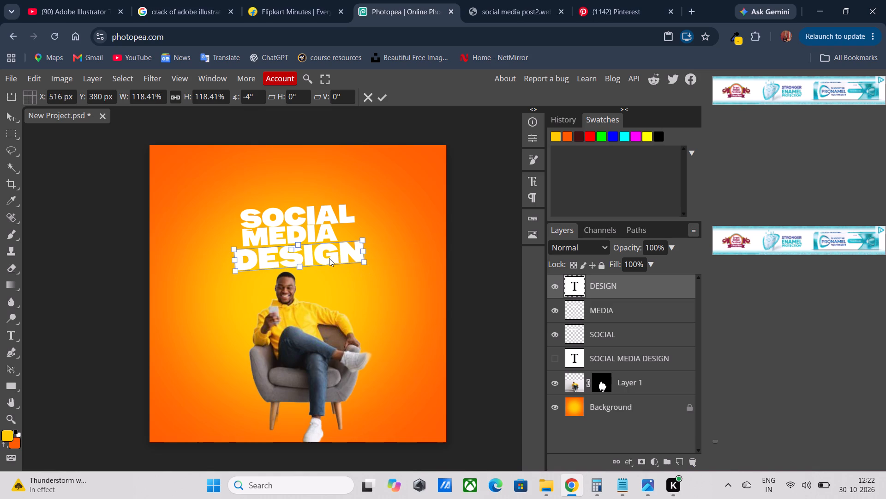
{"action": "left_click", "coordinate": [329, 257]}
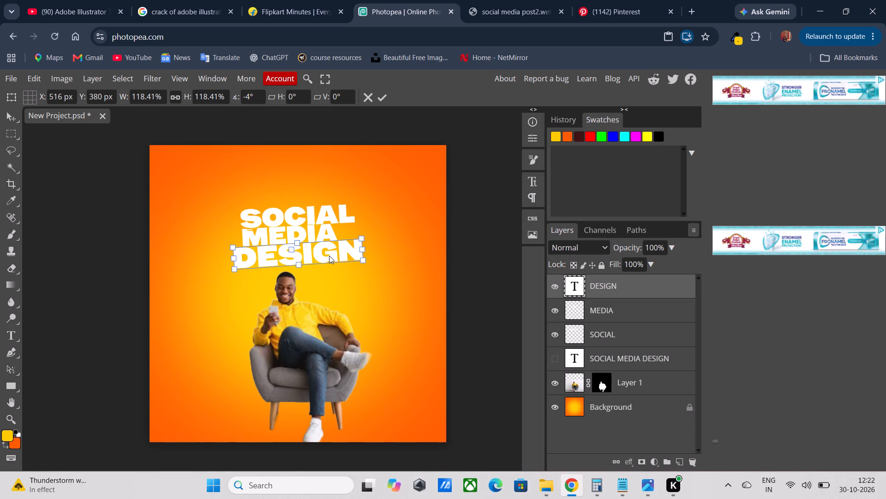
{"action": "left_click", "coordinate": [389, 295]}
{"action": "left_click", "coordinate": [383, 100]}
{"action": "left_click", "coordinate": [305, 222]}
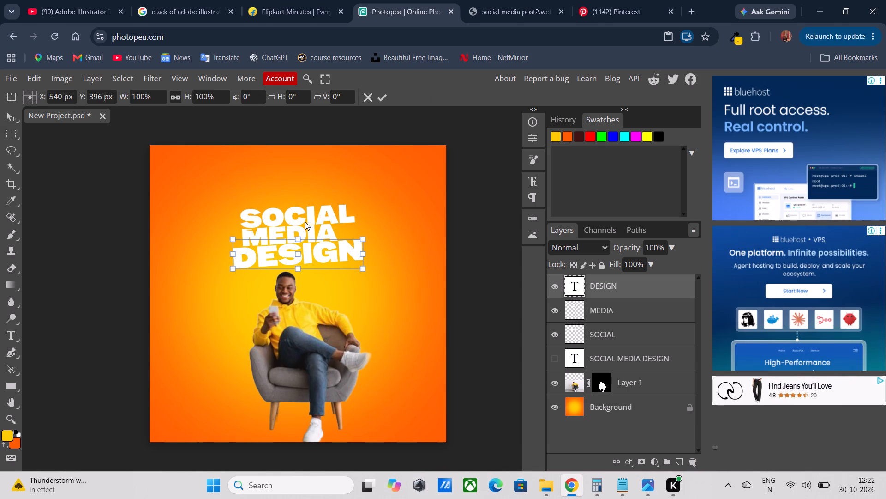
{"action": "left_click", "coordinate": [368, 97]}
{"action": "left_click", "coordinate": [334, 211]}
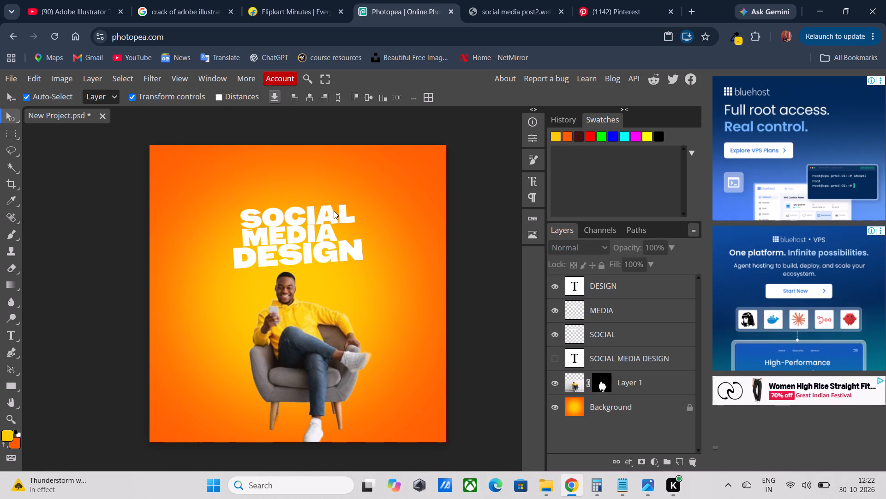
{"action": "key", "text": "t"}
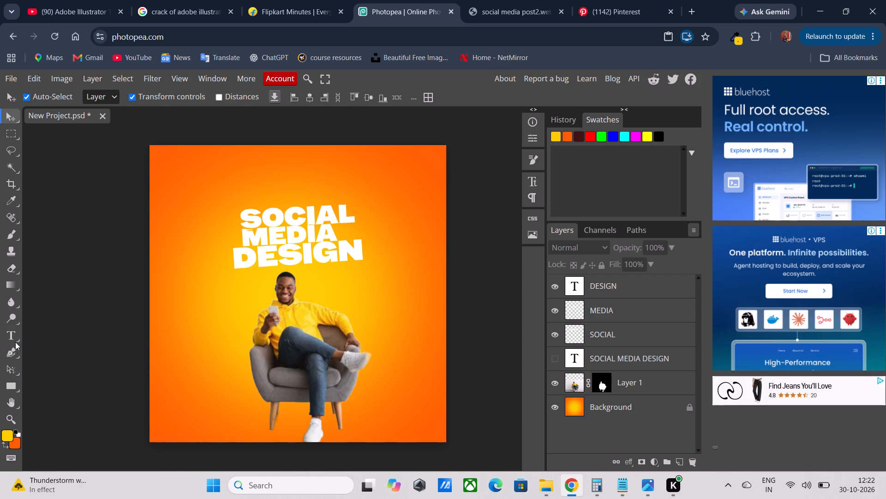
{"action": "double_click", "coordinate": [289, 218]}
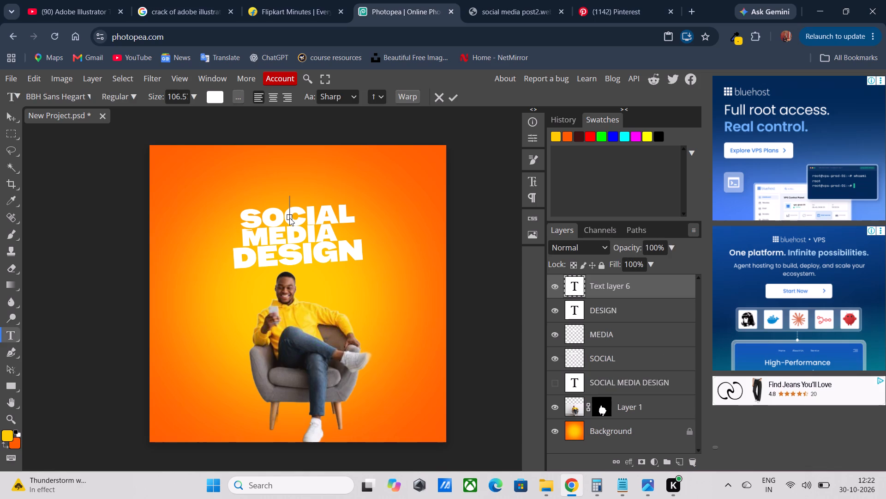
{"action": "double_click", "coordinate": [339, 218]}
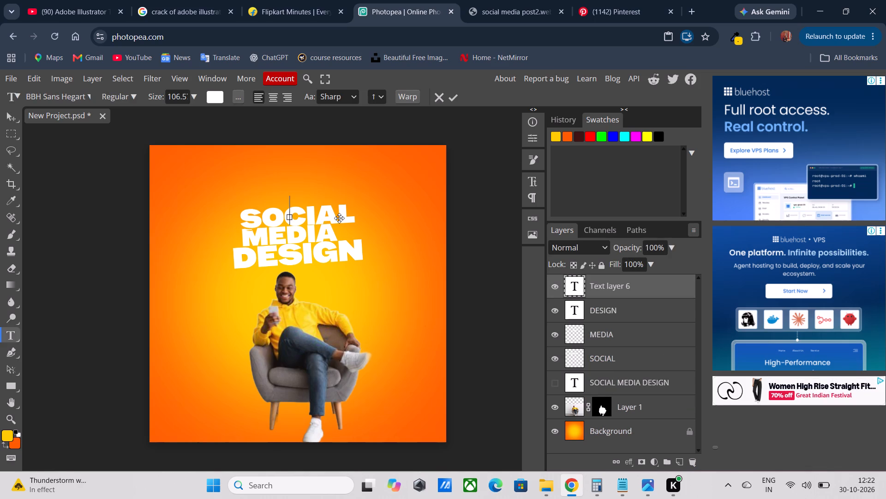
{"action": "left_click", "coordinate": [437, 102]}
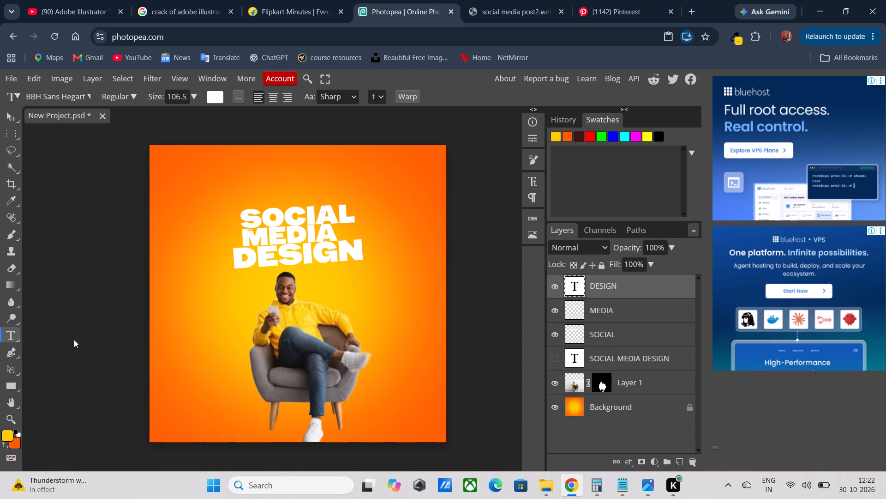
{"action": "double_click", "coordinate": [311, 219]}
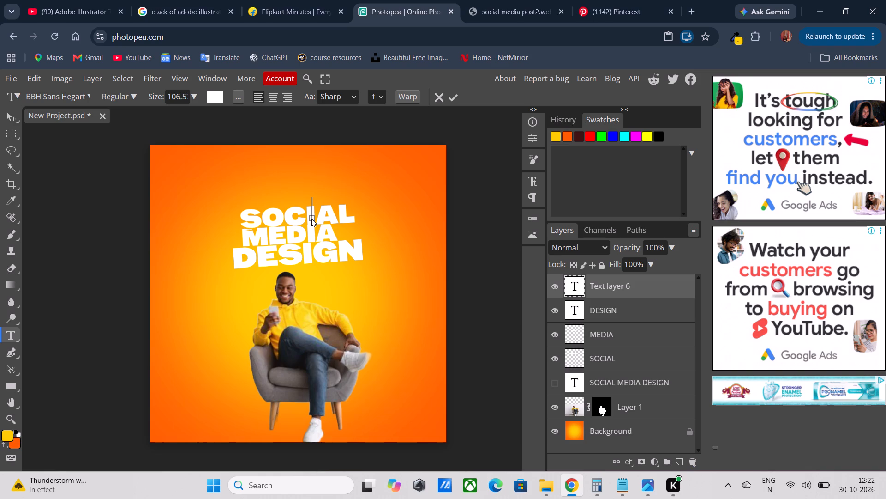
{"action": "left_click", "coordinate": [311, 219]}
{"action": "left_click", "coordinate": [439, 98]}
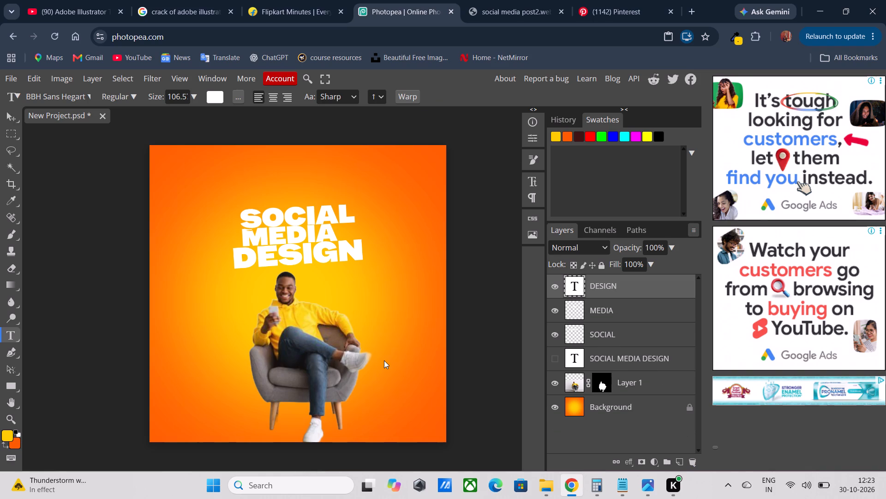
Hide the MEDIA and SOCIAL layers, keeping only the DESIGN headline word visible above the man.
{"action": "left_click", "coordinate": [557, 286]}
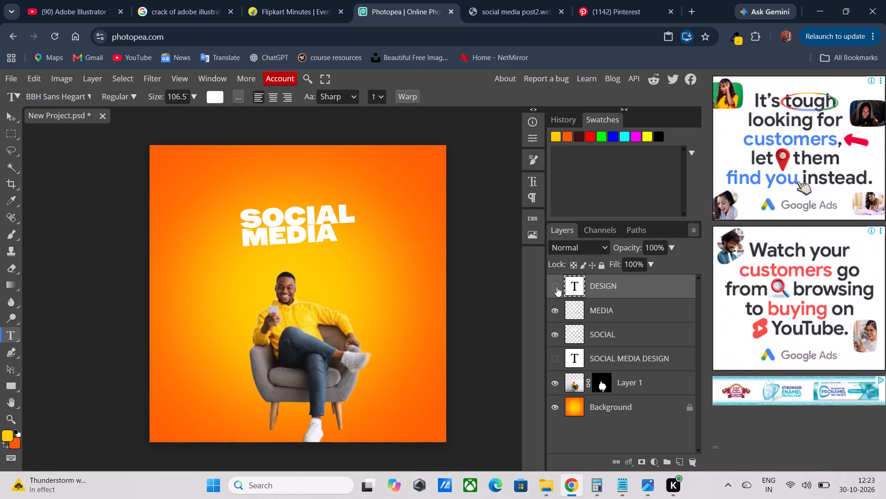
{"action": "left_click", "coordinate": [554, 310]}
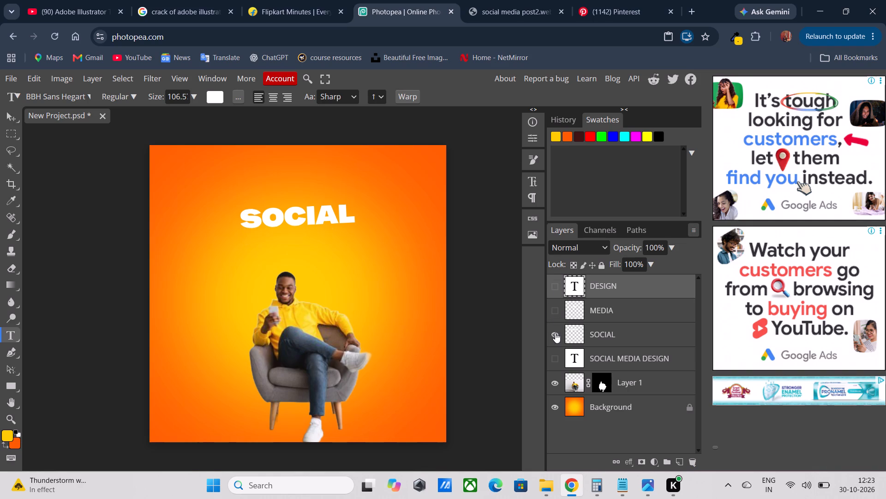
{"action": "left_click", "coordinate": [555, 335]}
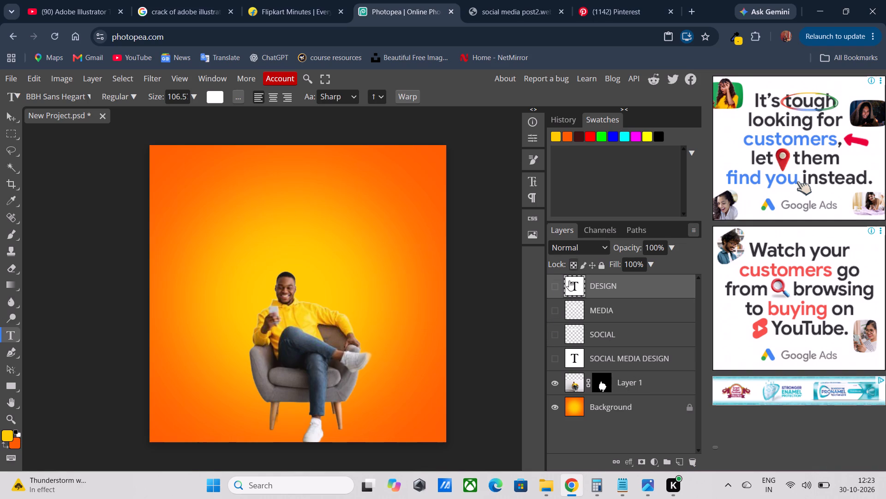
{"action": "left_click", "coordinate": [555, 287]}
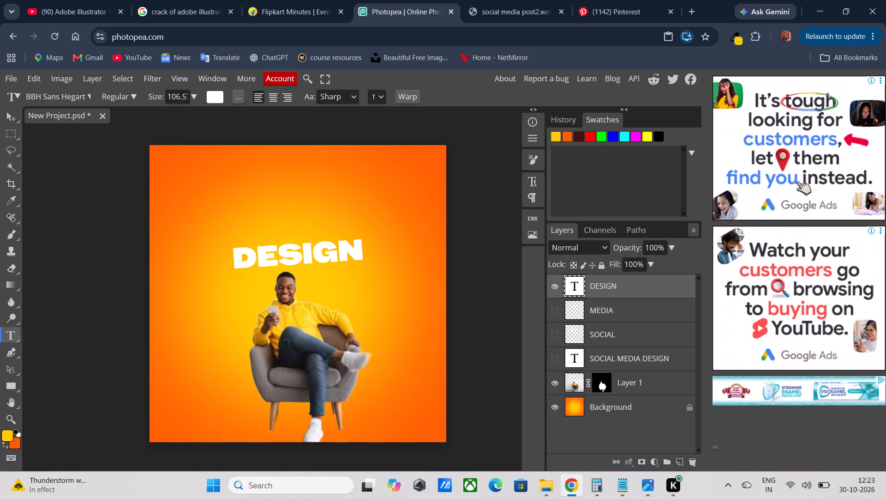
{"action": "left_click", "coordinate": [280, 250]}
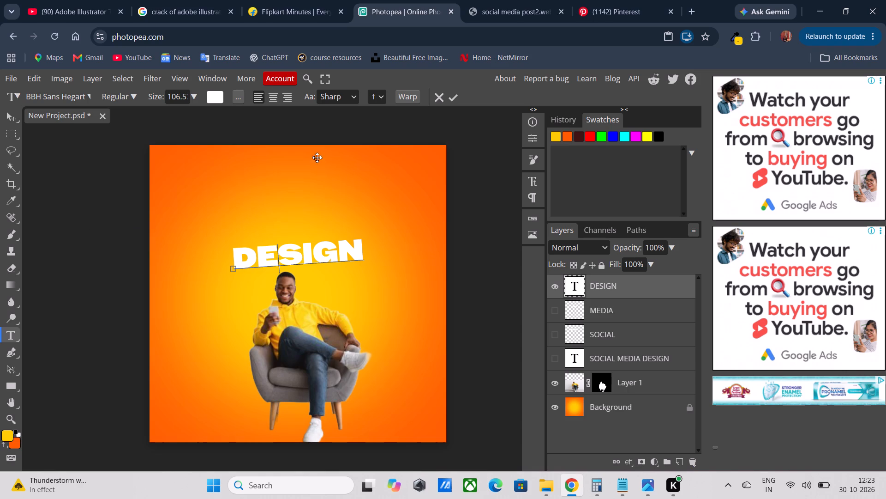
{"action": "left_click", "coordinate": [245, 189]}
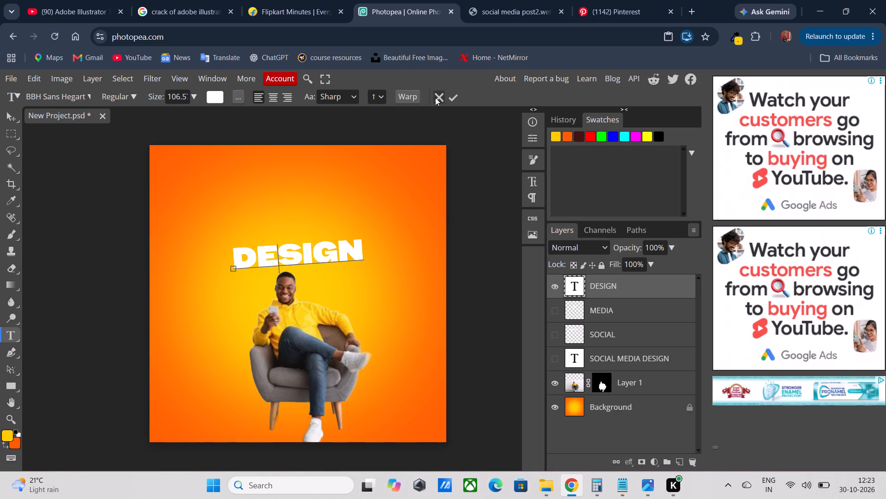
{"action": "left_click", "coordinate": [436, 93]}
Add a new text layer reading "Social" in the empty orange area above DESIGN.
{"action": "left_click", "coordinate": [250, 197]}
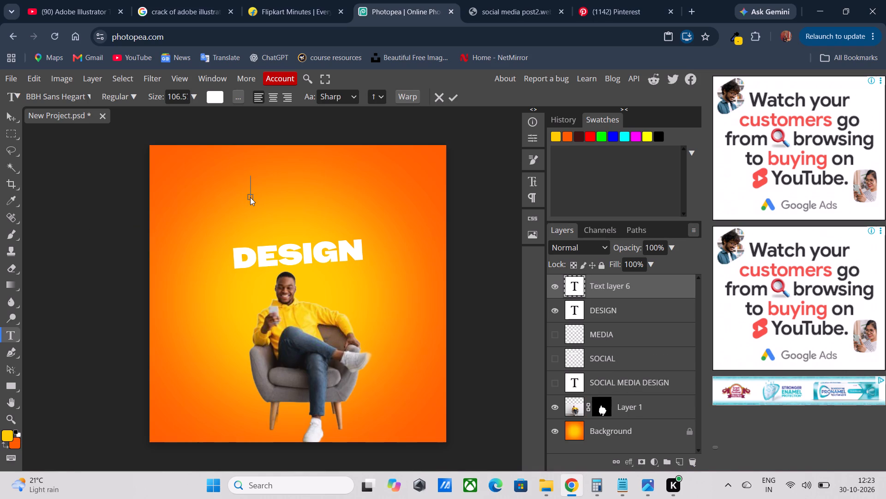
{"action": "type", "text": "ocial"}
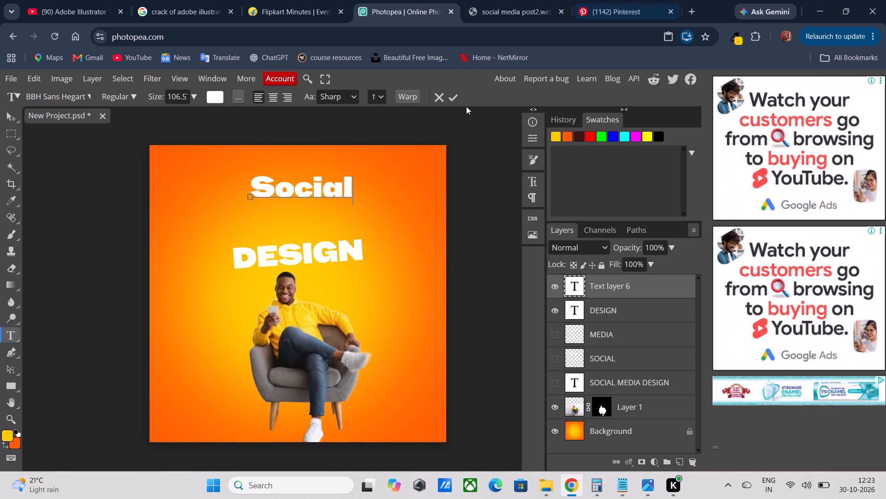
{"action": "left_click", "coordinate": [455, 98]}
Add a separate text layer reading "Media" just below the start of the Social headline word.
{"action": "left_click", "coordinate": [257, 208]}
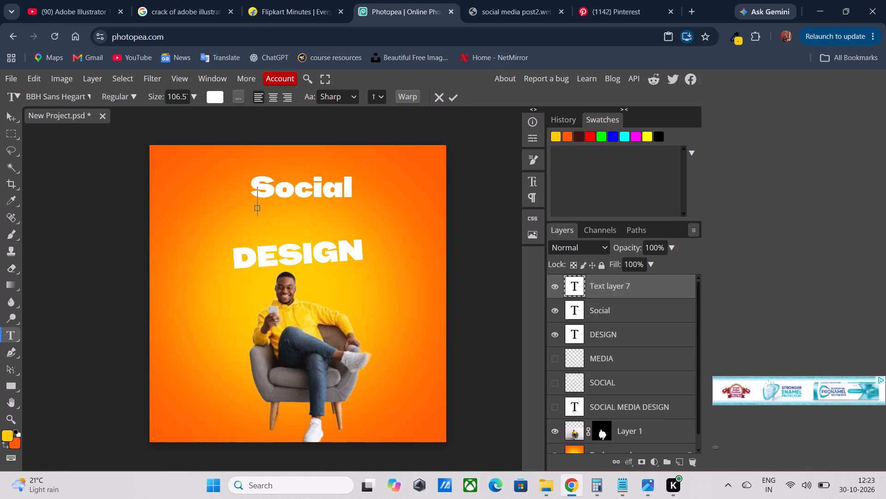
{"action": "type", "text": "ed"}
{"action": "type", "text": "ia"}
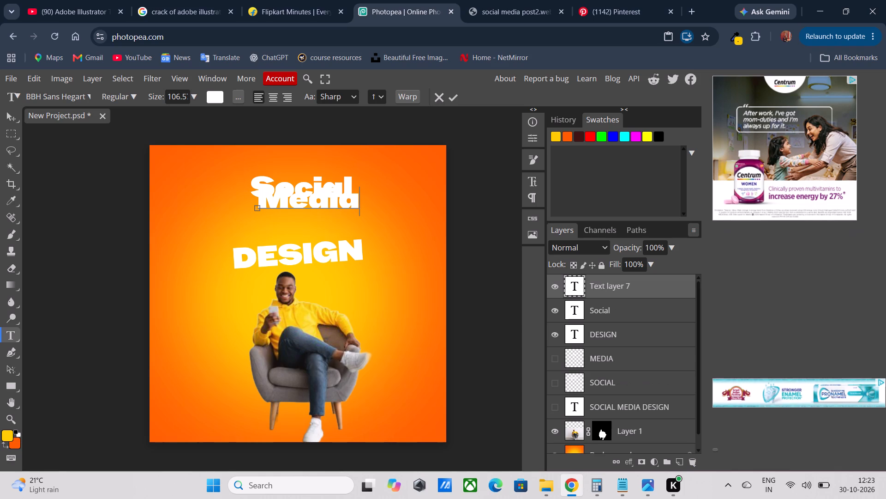
{"action": "left_click", "coordinate": [454, 95]}
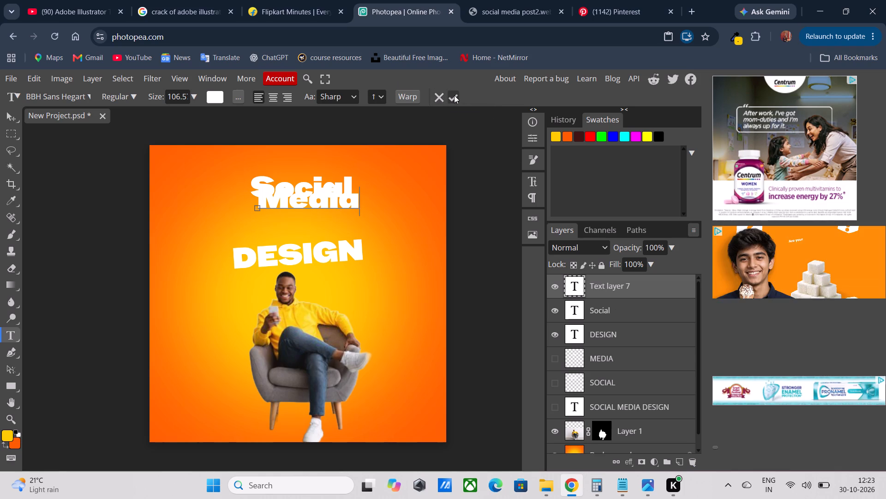
Retype the tilted DESIGN headline in title case as "Design", keeping it on its own text layer.
{"action": "left_click", "coordinate": [302, 257]}
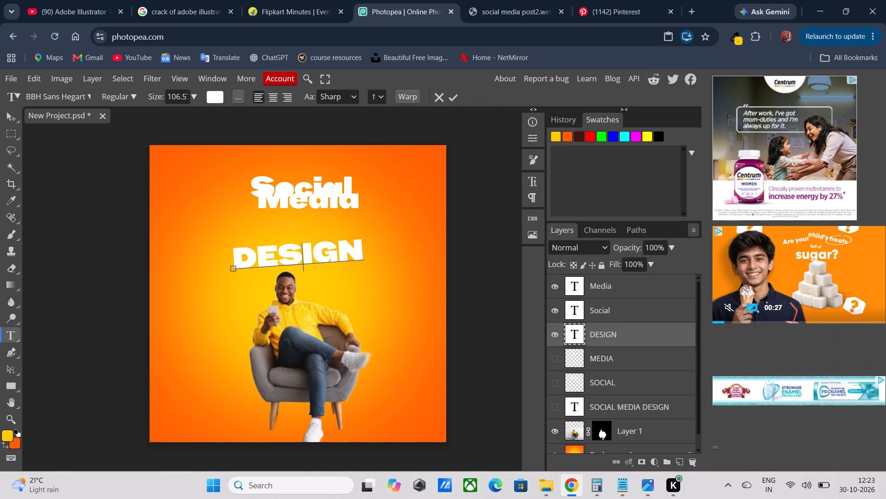
{"action": "key", "text": "Right"}
{"action": "key", "text": "Right"}
{"action": "key", "text": "Right"}
{"action": "key", "text": "BackSpace"}
{"action": "key", "text": "BackSpace"}
{"action": "key", "text": "BackSpace"}
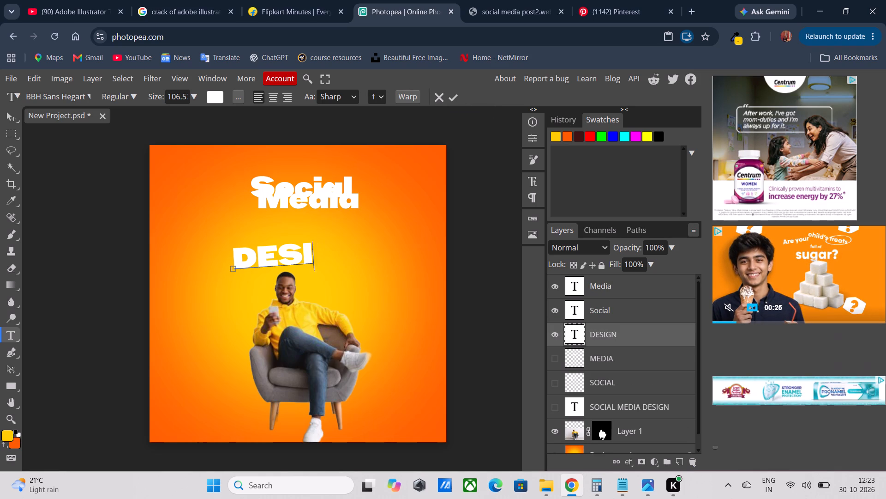
{"action": "key", "text": "BackSpace"}
{"action": "key", "text": "BackSpace"}
{"action": "type", "text": "esign"}
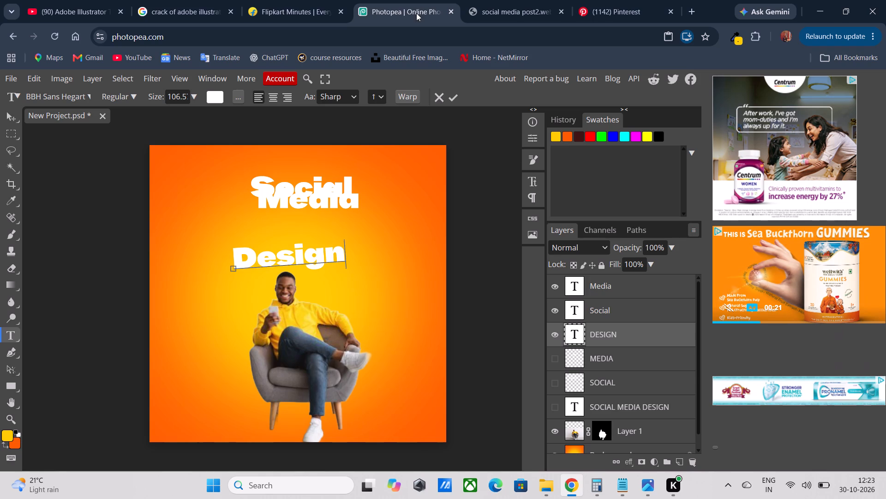
{"action": "left_click", "coordinate": [457, 97]}
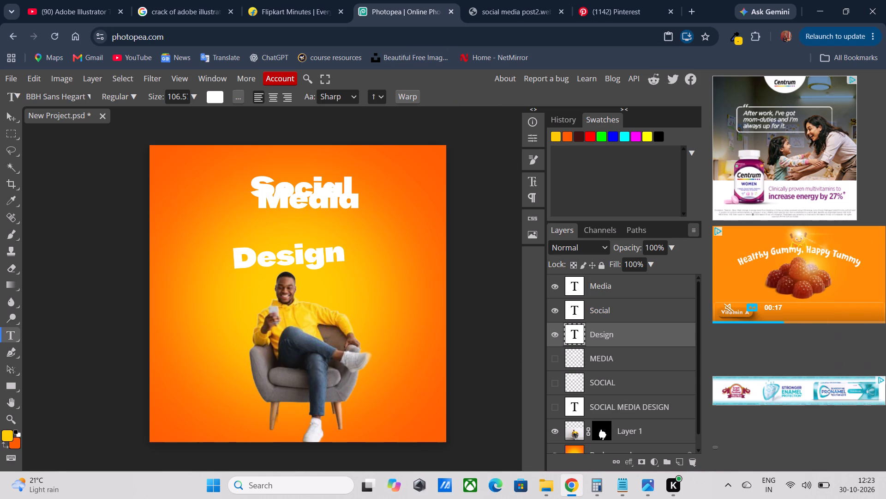
Move the Media text down into the gap between the Social and Design words.
{"action": "left_click", "coordinate": [11, 121]}
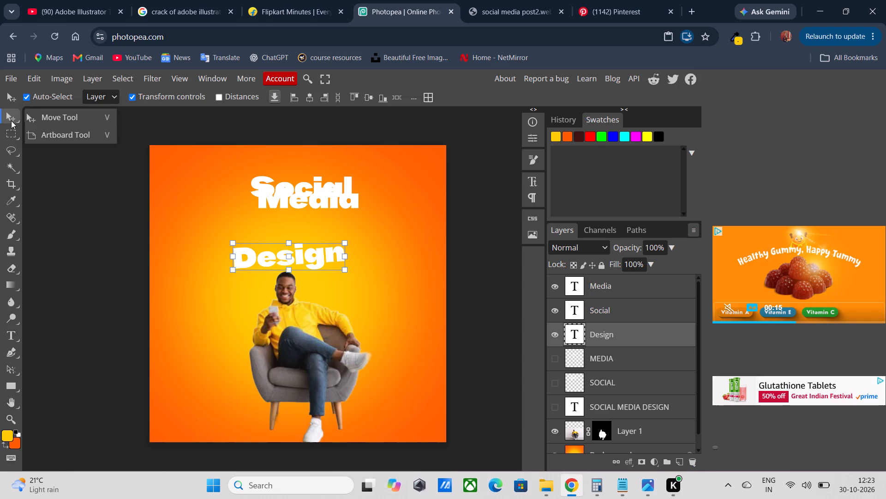
{"action": "left_click", "coordinate": [317, 202]}
{"action": "left_click_drag", "start_coordinate": [317, 202], "coordinate": [297, 215]}
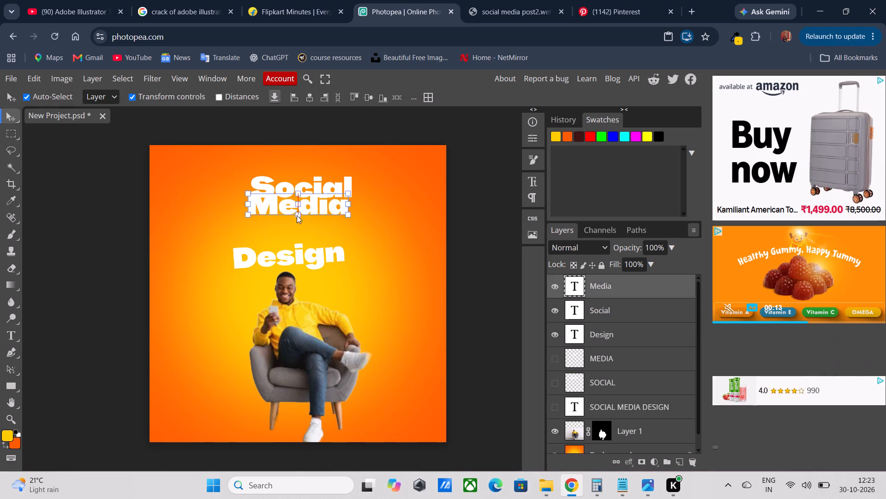
{"action": "left_click_drag", "start_coordinate": [297, 215], "coordinate": [304, 229]}
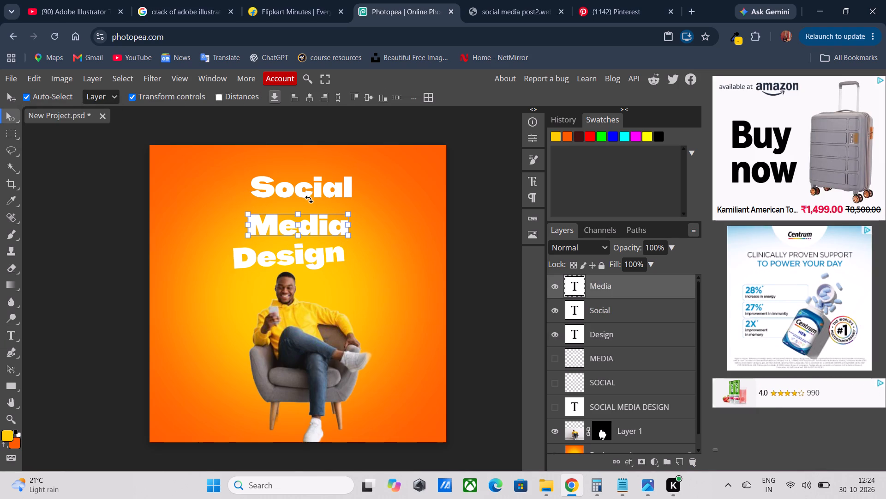
Move the Social text down close above Media, at about X 540 px, Y 250 px, and apply the transform.
{"action": "left_click", "coordinate": [305, 189]}
{"action": "left_click_drag", "start_coordinate": [305, 189], "coordinate": [301, 198]}
{"action": "left_click_drag", "start_coordinate": [329, 188], "coordinate": [326, 205]}
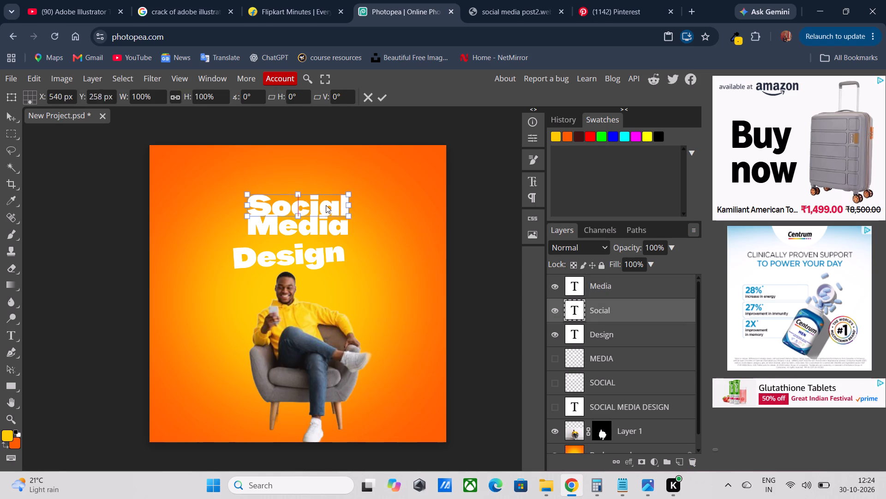
{"action": "left_click_drag", "start_coordinate": [326, 205], "coordinate": [323, 204]}
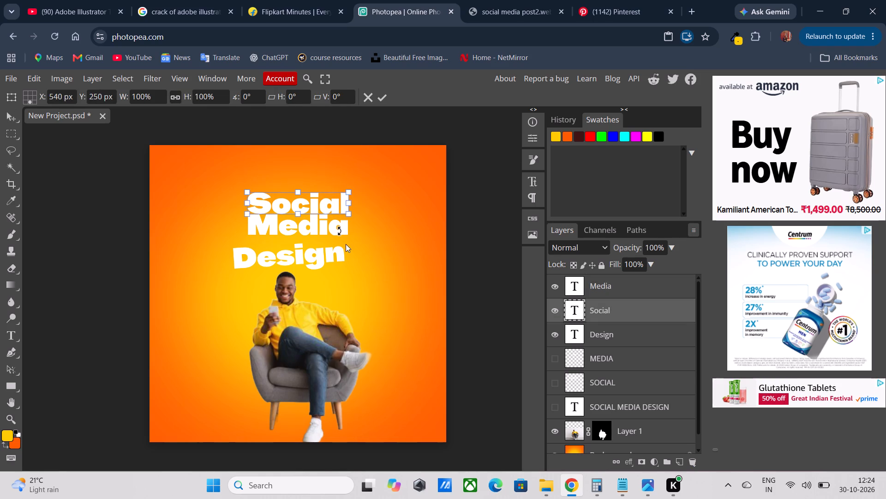
{"action": "left_click", "coordinate": [331, 252]}
{"action": "left_click", "coordinate": [383, 99]}
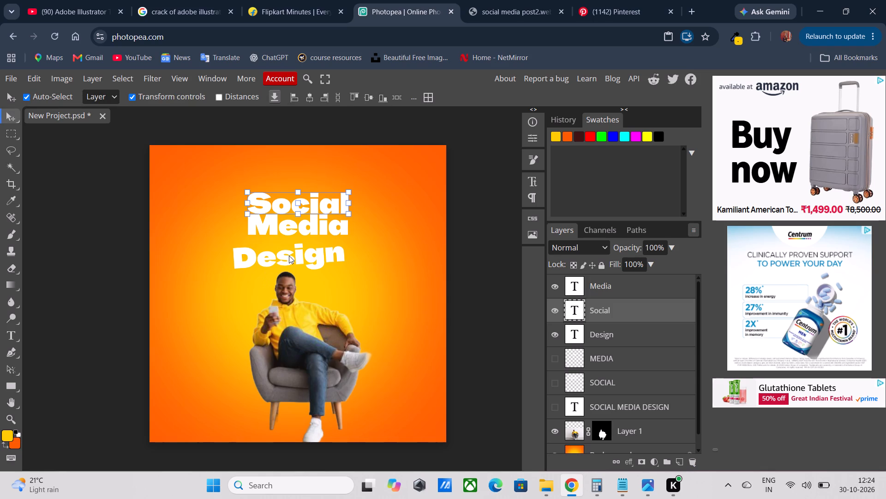
Move the Design text up and across so it sits directly beneath Media with their left edges lined up, and apply it.
{"action": "left_click", "coordinate": [289, 256]}
{"action": "left_click_drag", "start_coordinate": [289, 256], "coordinate": [312, 246]}
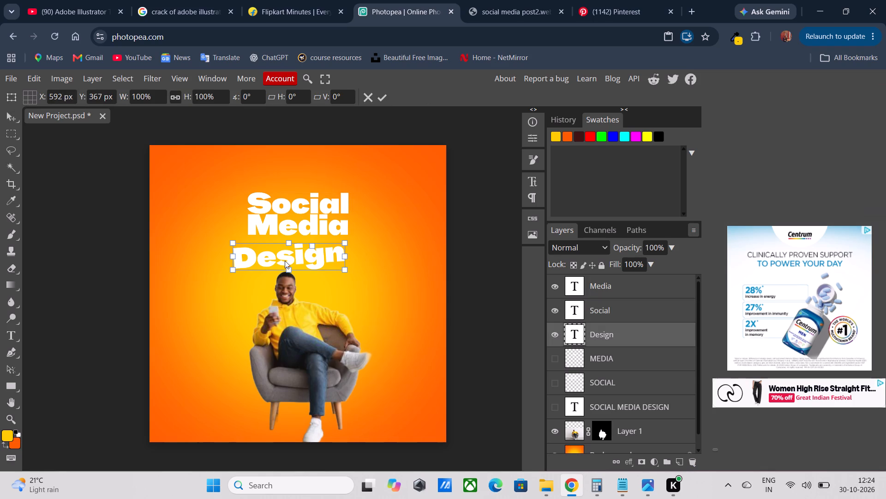
{"action": "left_click_drag", "start_coordinate": [284, 261], "coordinate": [297, 253]}
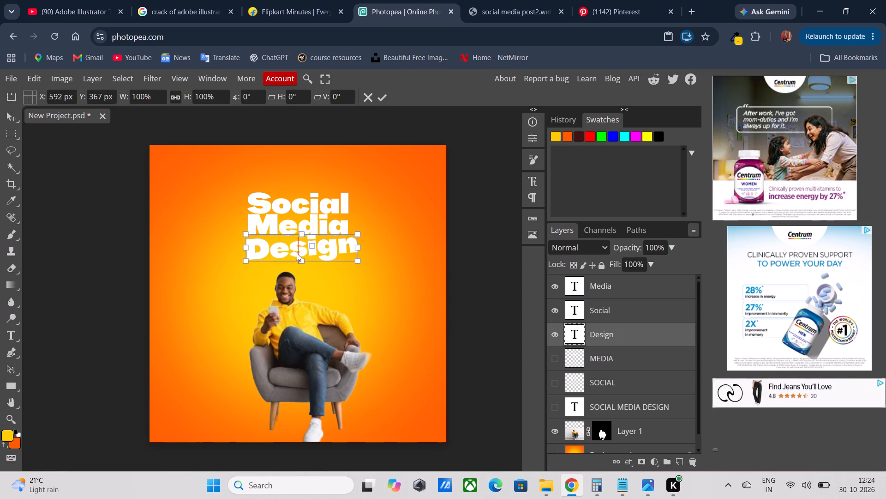
{"action": "left_click_drag", "start_coordinate": [297, 253], "coordinate": [299, 255]}
{"action": "left_click", "coordinate": [349, 318]}
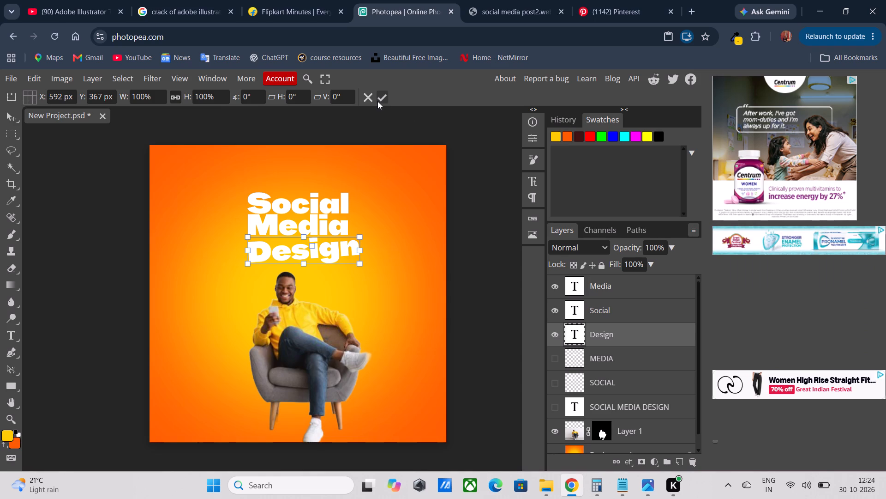
{"action": "left_click", "coordinate": [377, 101]}
Rotate the Social text to about -3.1° to match the tilt of Design, apply it, and deselect the layer.
{"action": "left_click", "coordinate": [336, 199]}
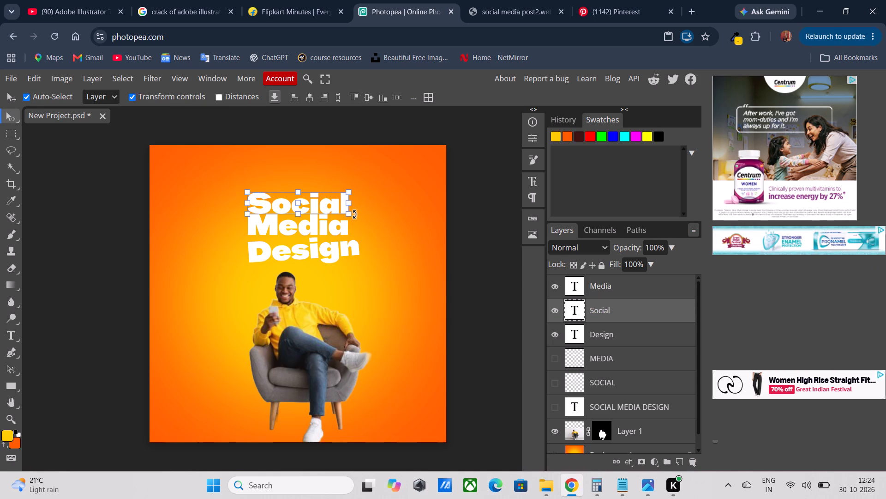
{"action": "left_click", "coordinate": [356, 214]}
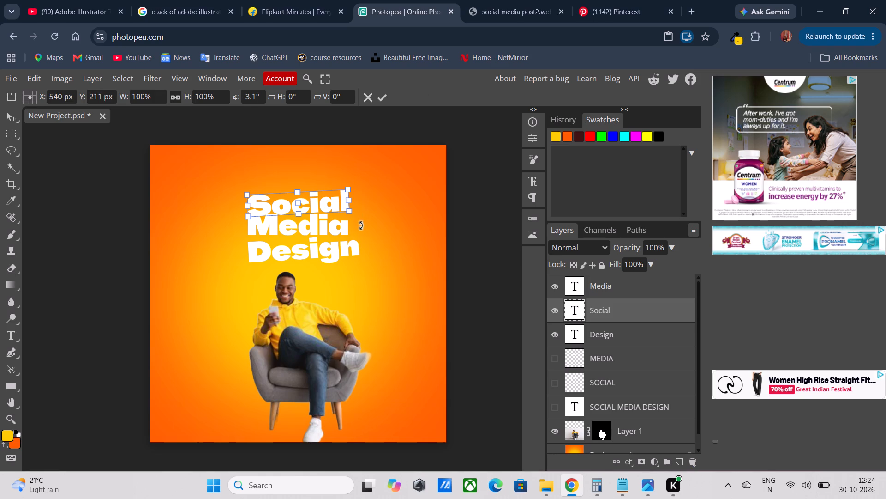
{"action": "left_click", "coordinate": [383, 96]}
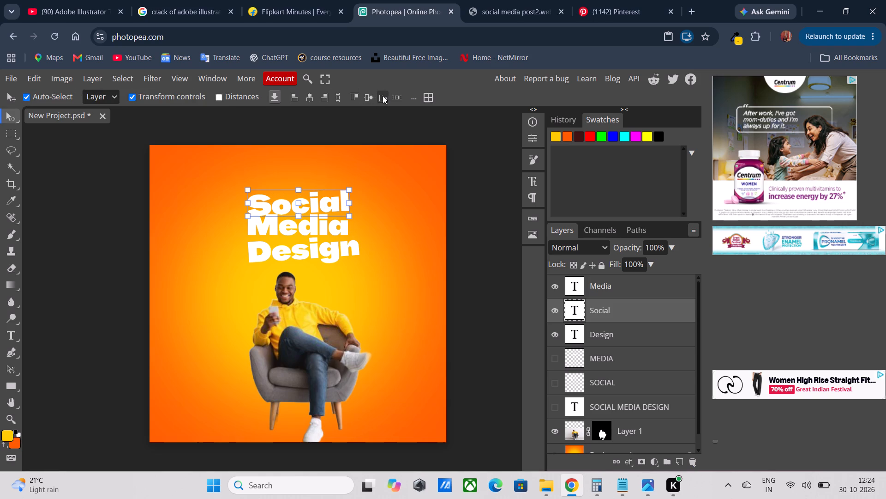
{"action": "left_click", "coordinate": [325, 225]}
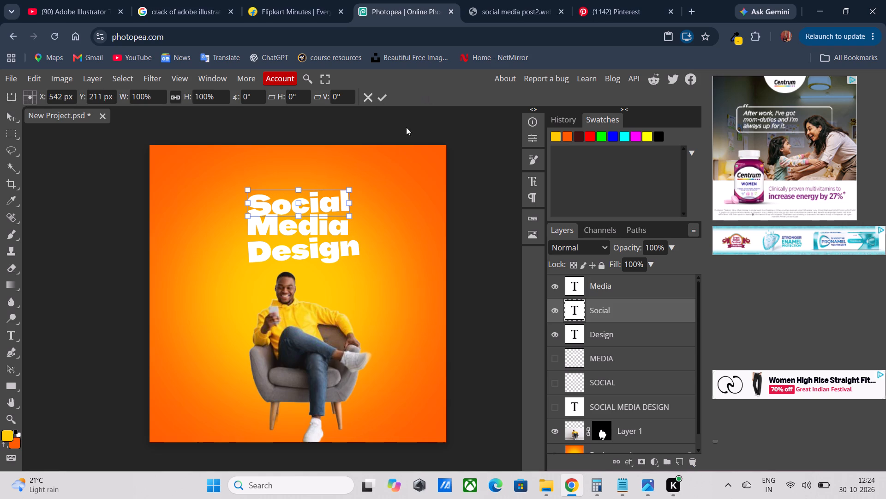
{"action": "left_click", "coordinate": [407, 175]}
{"action": "left_click", "coordinate": [386, 96]}
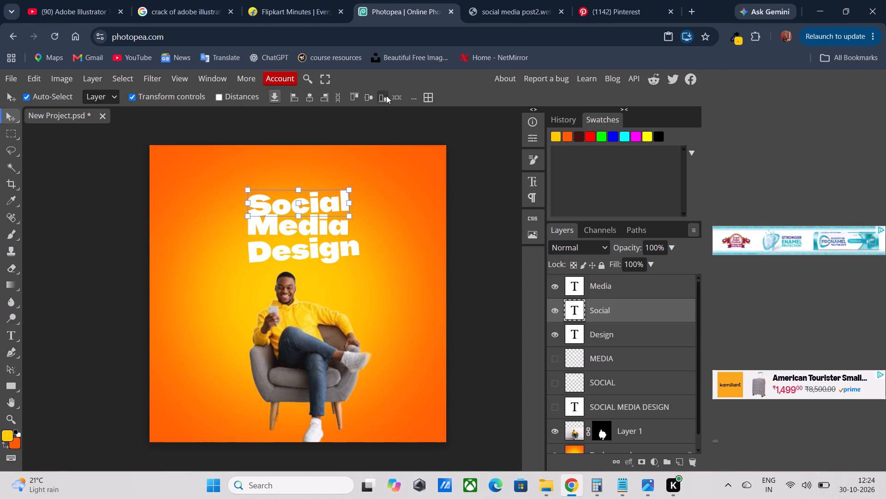
{"action": "left_click", "coordinate": [413, 227]}
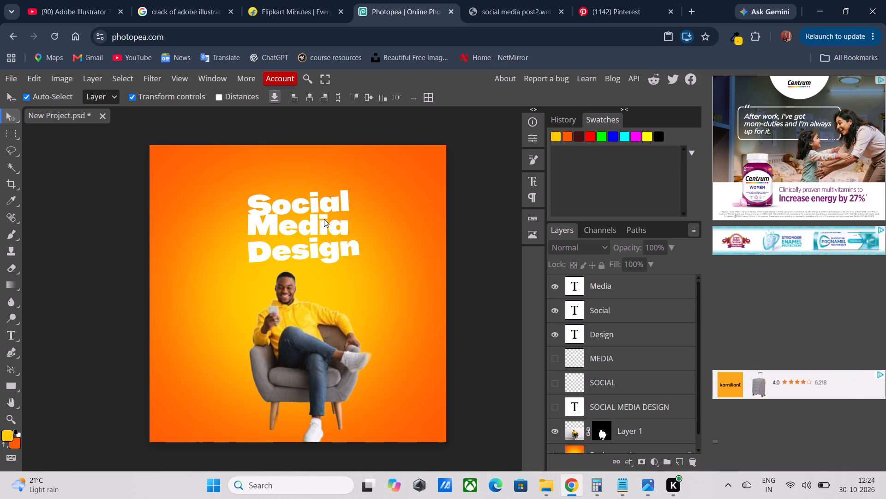
Rotate the Media text to about -4.9°, place it between Social and Design at about X 555 px, Y 284 px, and apply.
{"action": "left_click", "coordinate": [313, 226]}
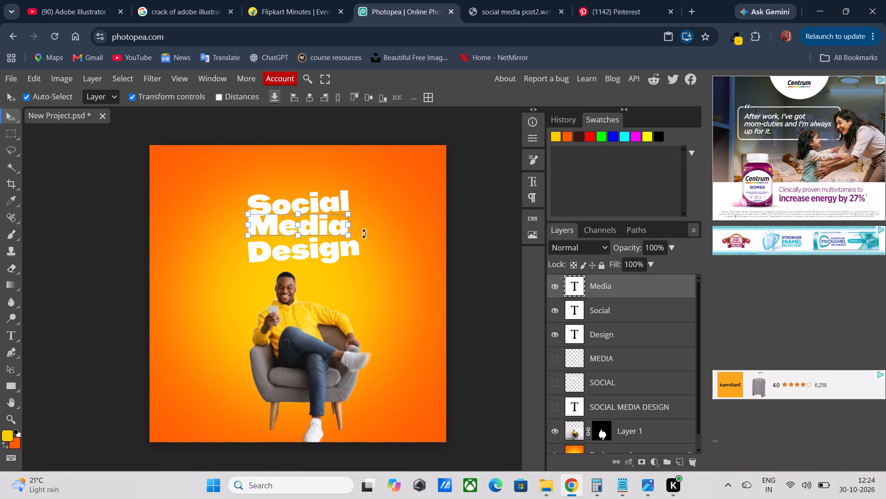
{"action": "left_click_drag", "start_coordinate": [355, 233], "coordinate": [361, 229]}
{"action": "left_click_drag", "start_coordinate": [289, 224], "coordinate": [295, 221]}
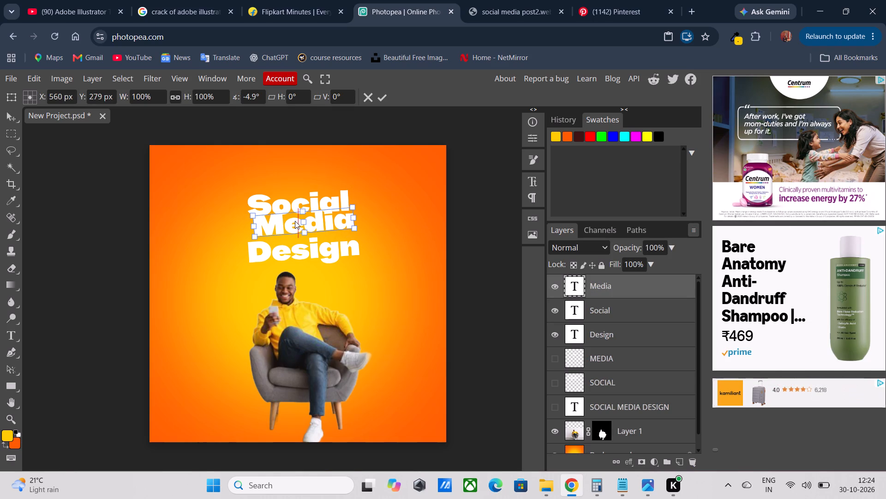
{"action": "left_click_drag", "start_coordinate": [295, 221], "coordinate": [291, 223]}
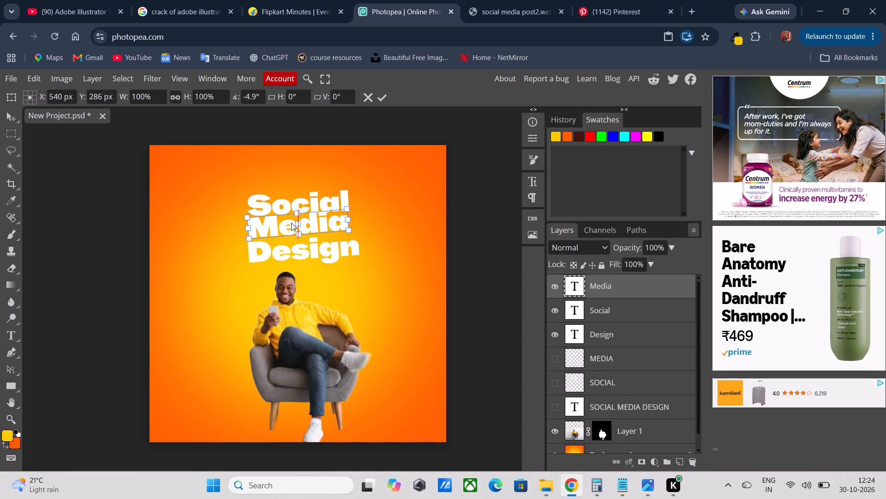
{"action": "left_click_drag", "start_coordinate": [291, 223], "coordinate": [291, 223]}
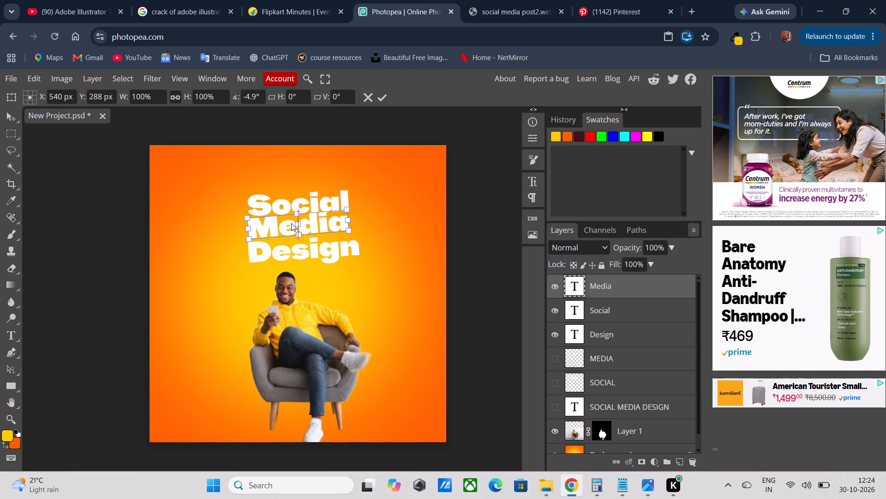
{"action": "left_click_drag", "start_coordinate": [291, 223], "coordinate": [293, 222]}
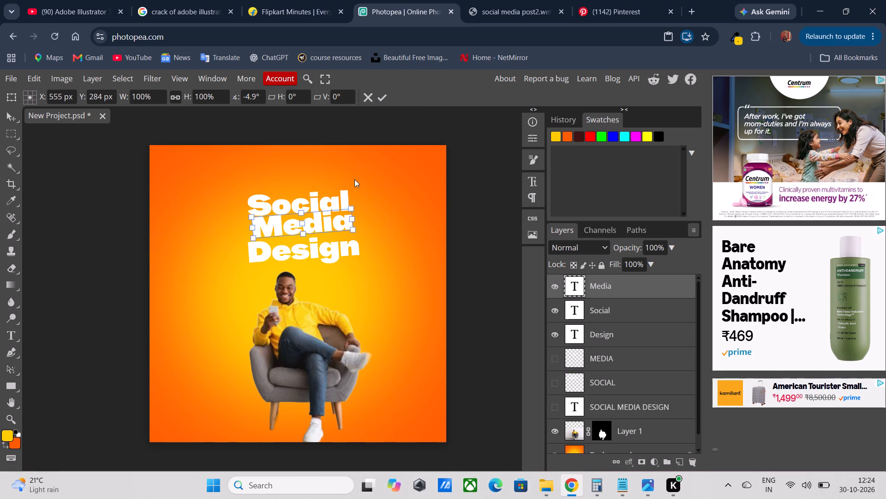
{"action": "left_click", "coordinate": [382, 99]}
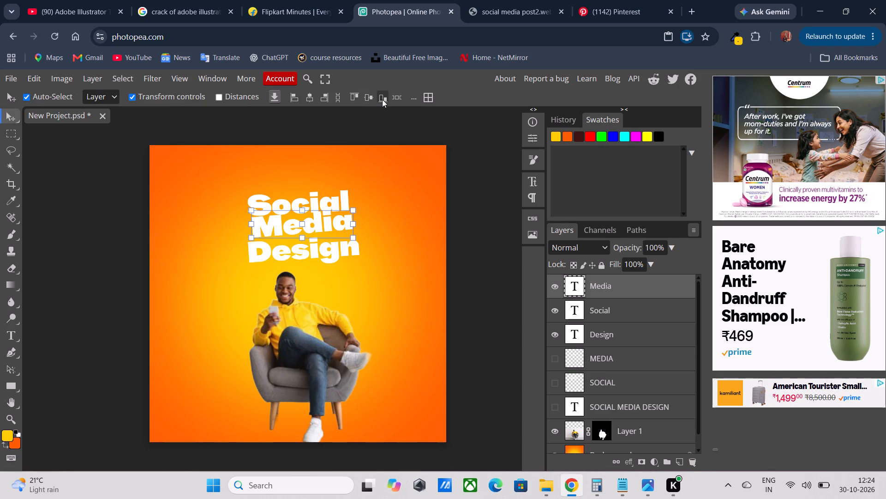
{"action": "left_click", "coordinate": [384, 217]}
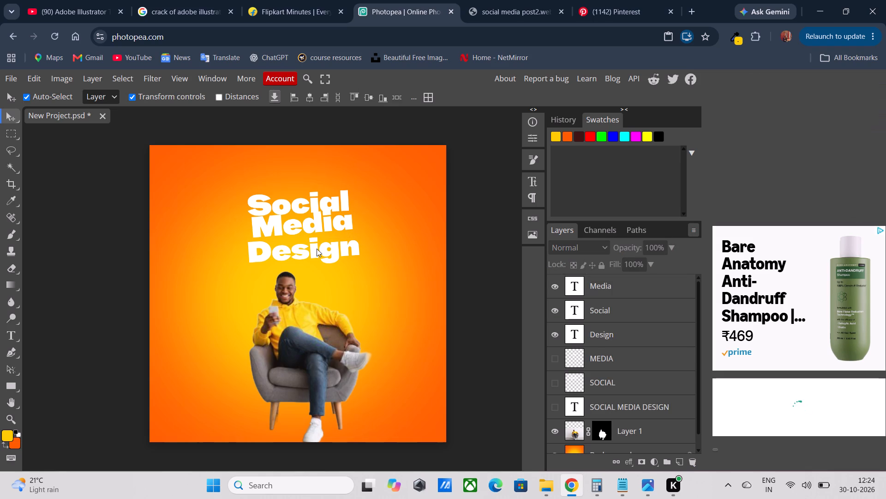
Even out the headline line spacing by nudging Media slightly down and Design slightly up.
{"action": "left_click", "coordinate": [332, 220]}
{"action": "left_click", "coordinate": [332, 220]}
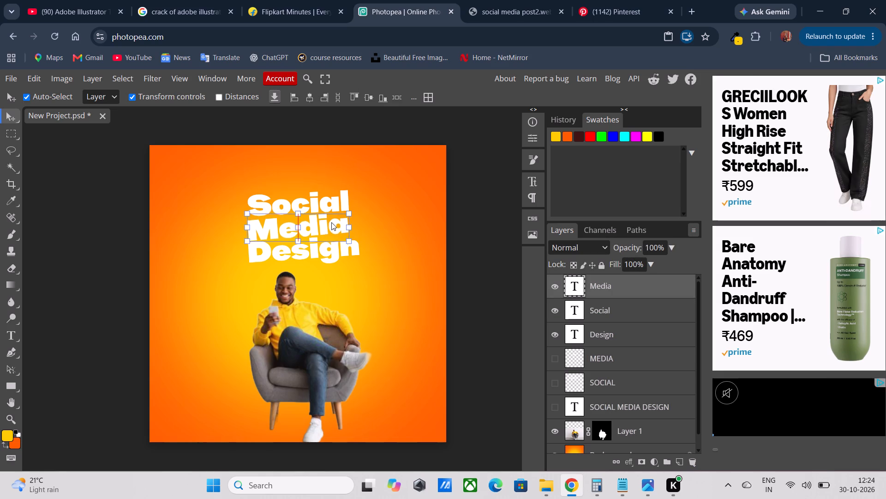
{"action": "left_click", "coordinate": [386, 244]}
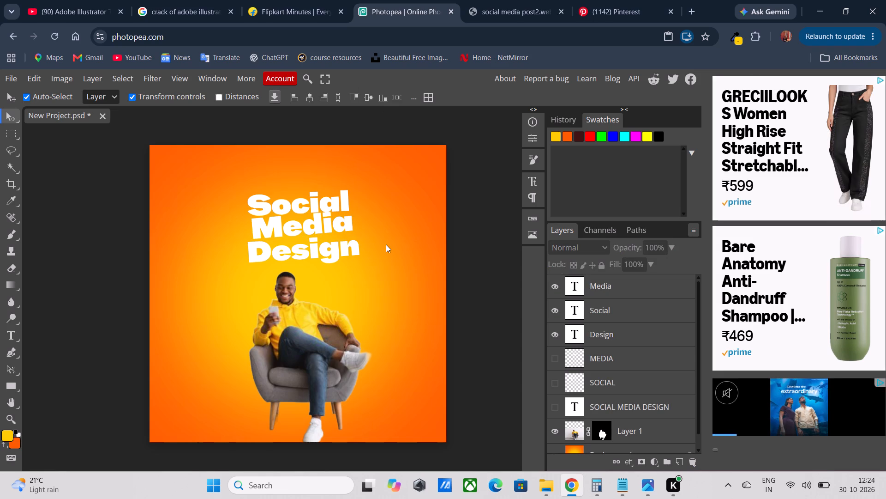
{"action": "left_click", "coordinate": [320, 252]}
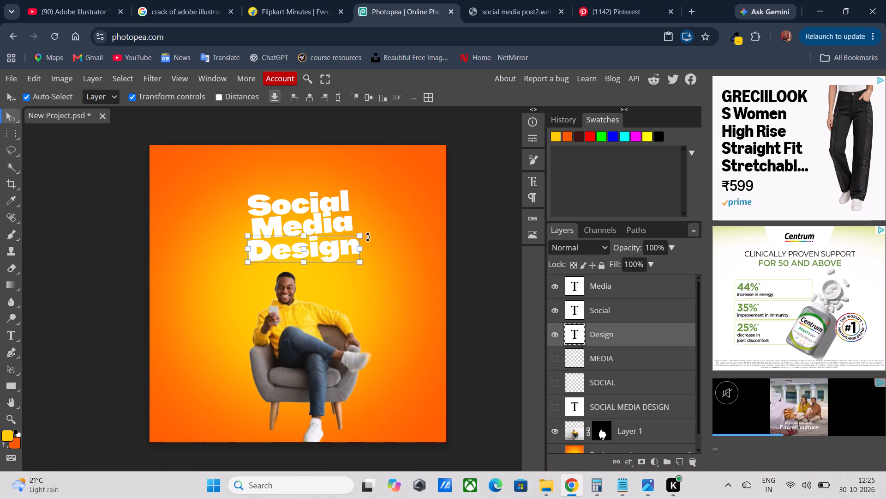
{"action": "left_click", "coordinate": [385, 198]}
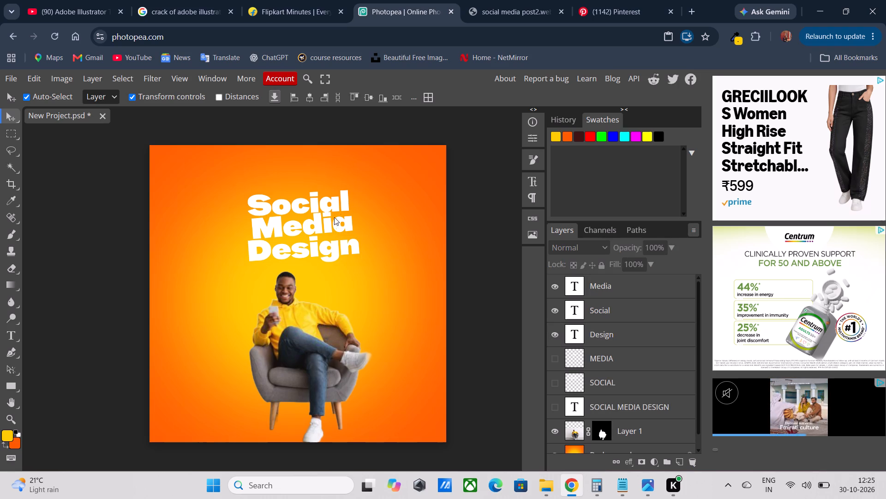
Rotate the Media text by about 0.9° clockwise, apply it, and deselect the layer.
{"action": "left_click", "coordinate": [329, 219]}
{"action": "left_click", "coordinate": [362, 222]}
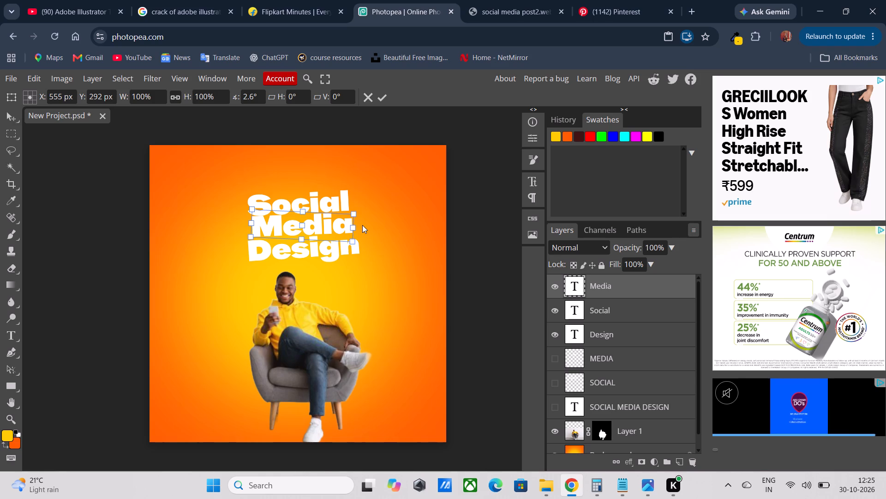
{"action": "left_click", "coordinate": [395, 218]}
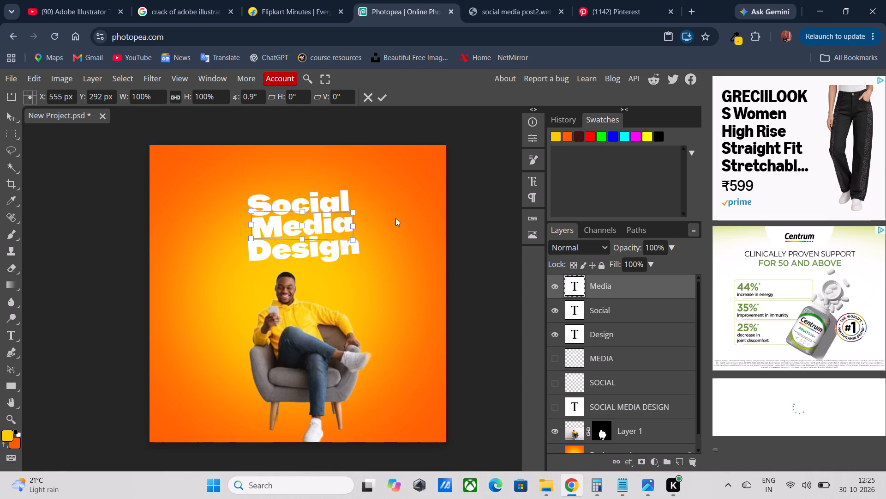
{"action": "left_click", "coordinate": [383, 95]}
{"action": "left_click", "coordinate": [395, 185]}
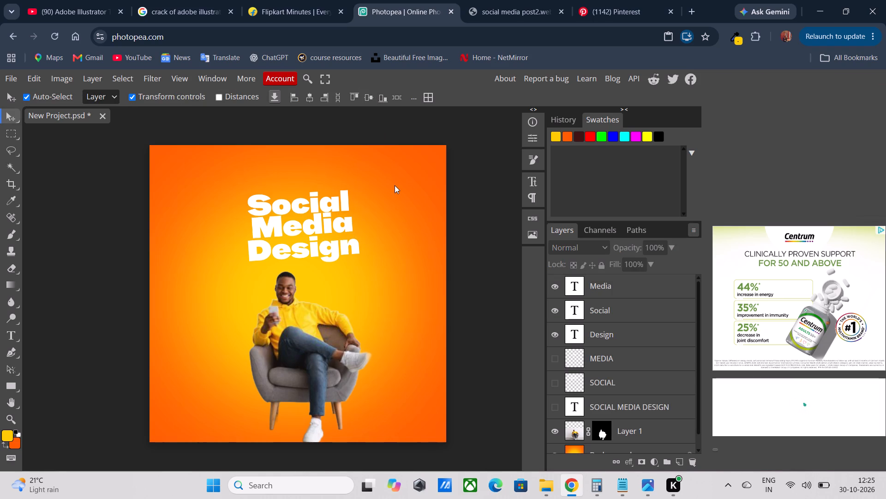
Rotate the Social text by about -1.6°, apply it, and deselect the layer.
{"action": "left_click", "coordinate": [326, 197]}
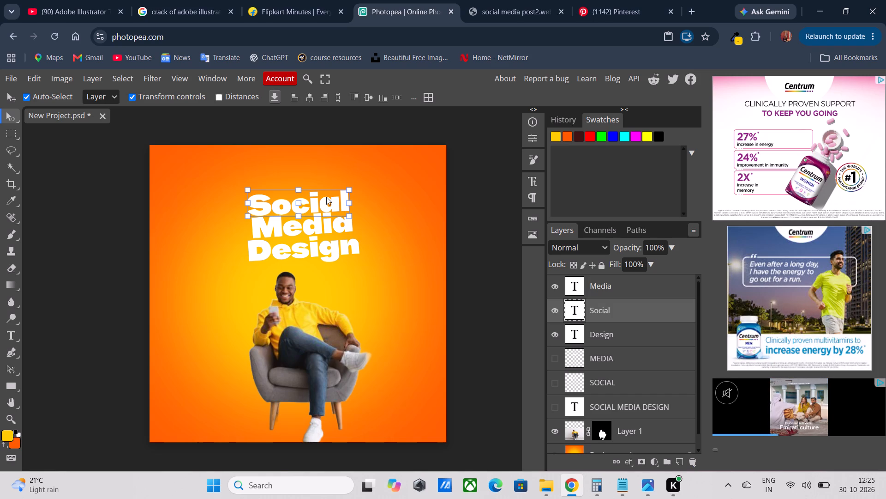
{"action": "left_click", "coordinate": [360, 201]}
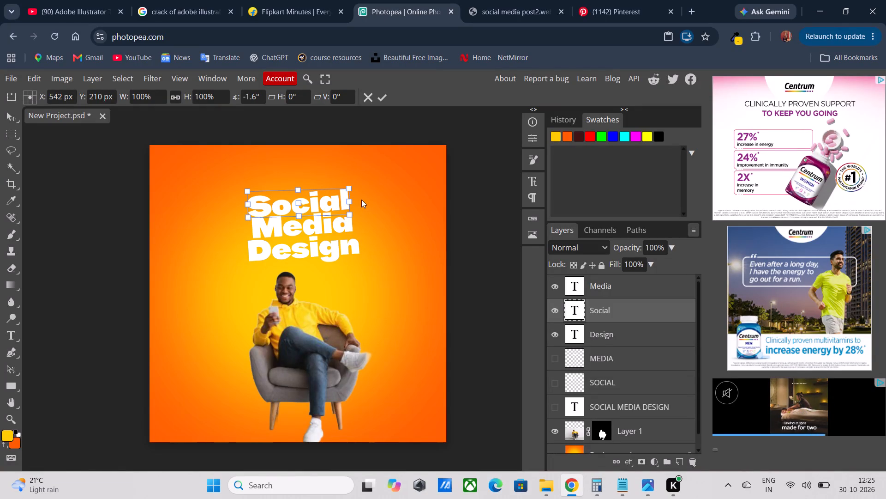
{"action": "left_click", "coordinate": [378, 99]}
{"action": "left_click", "coordinate": [389, 208]}
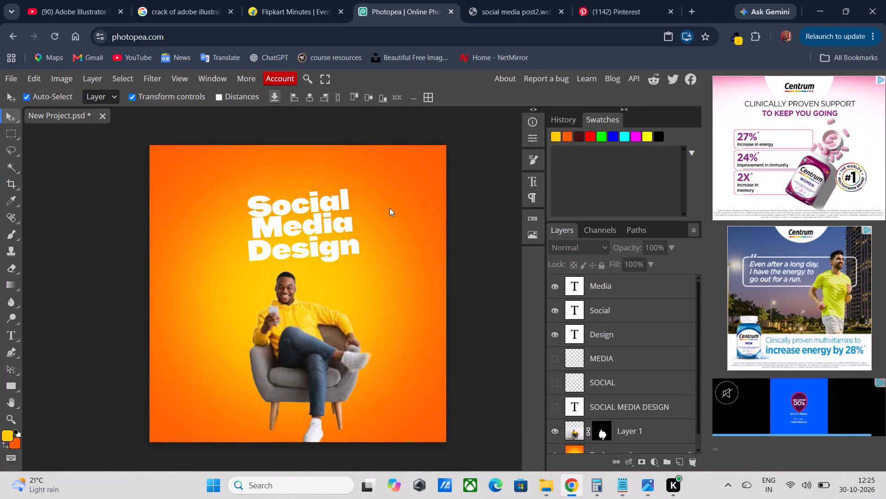
Compare the poster composition in Photopea with the reference image social media post2.webp, checking headline, man and surrounding elements.
{"action": "left_click", "coordinate": [495, 8]}
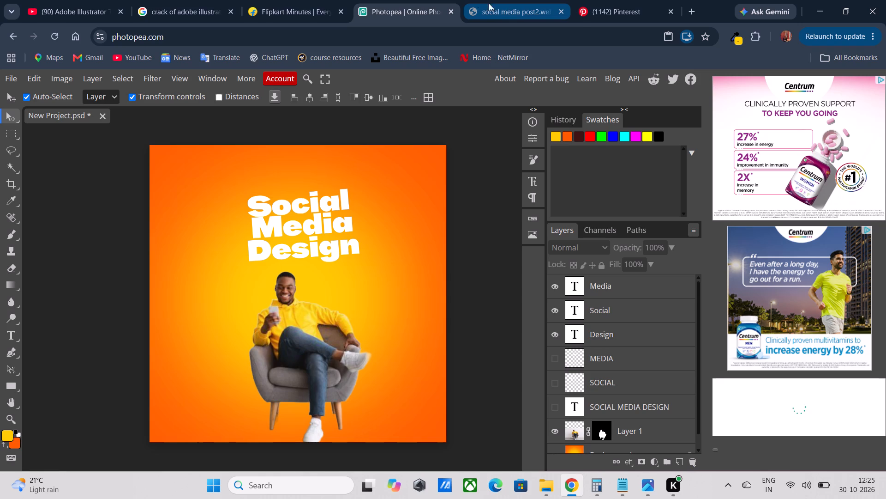
{"action": "left_click", "coordinate": [418, 1]}
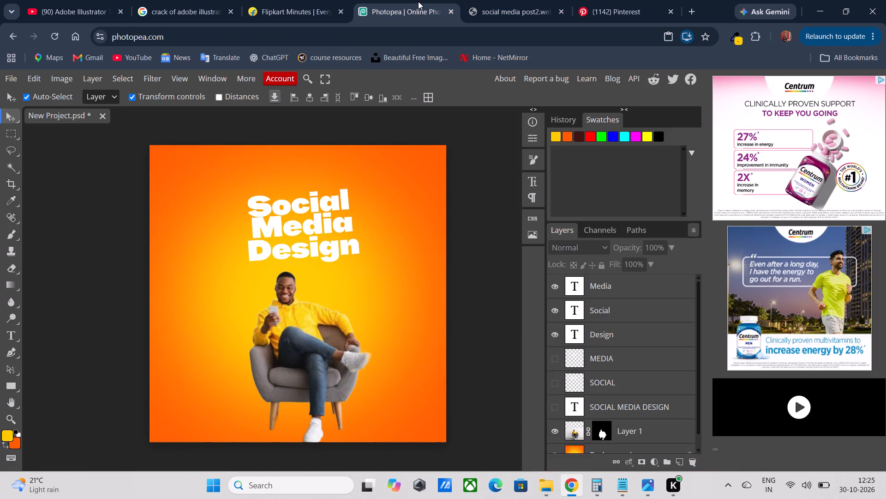
{"action": "left_click", "coordinate": [521, 5]}
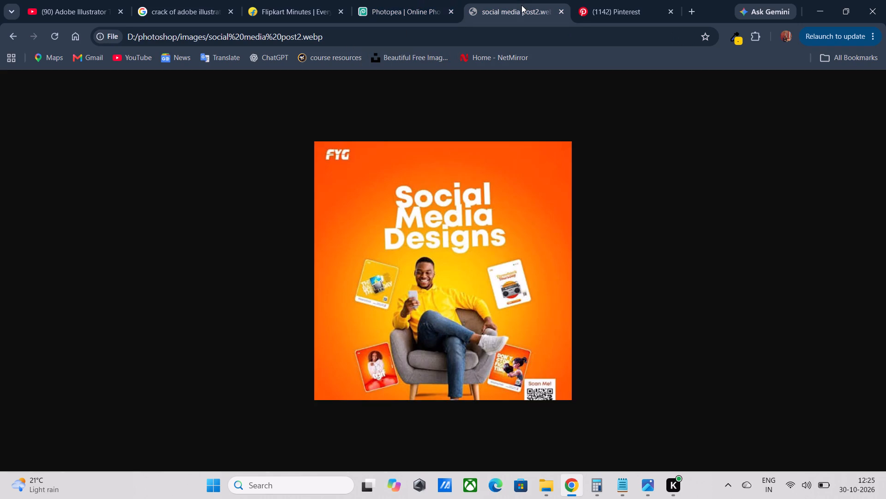
{"action": "left_click", "coordinate": [521, 5]}
{"action": "left_click", "coordinate": [521, 5]}
{"action": "left_click", "coordinate": [409, 5]}
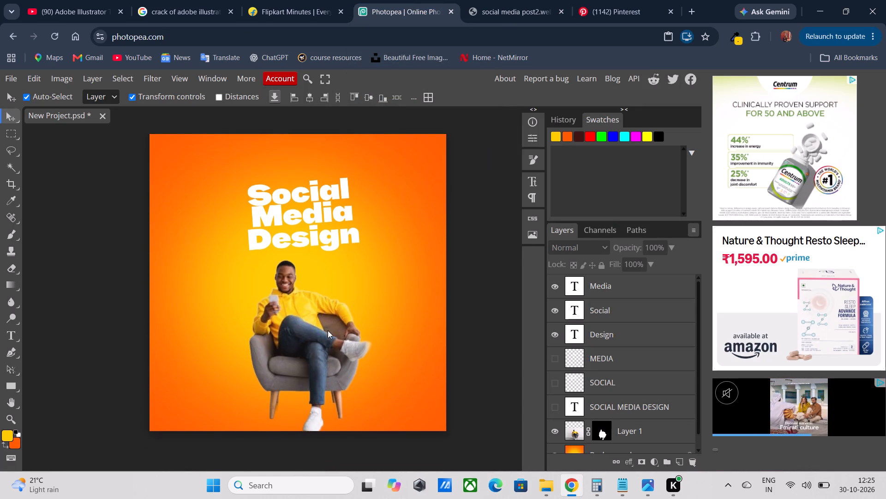
{"action": "left_click", "coordinate": [505, 9]}
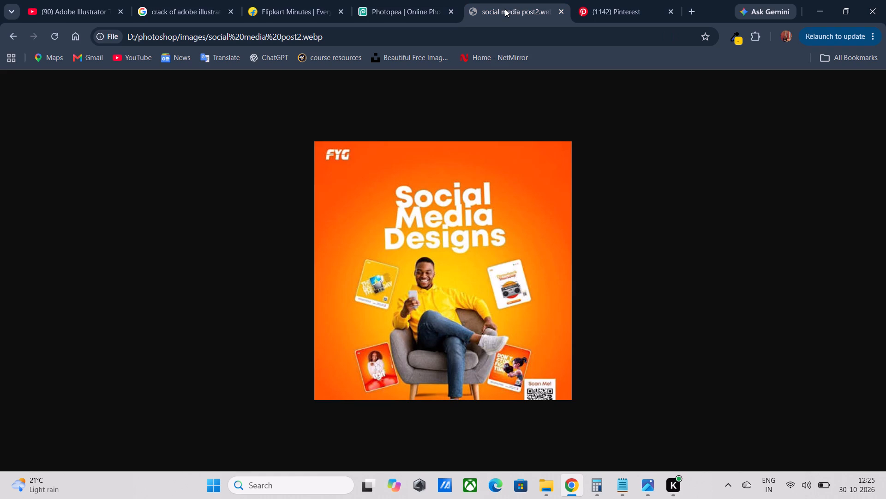
{"action": "left_click", "coordinate": [415, 4]}
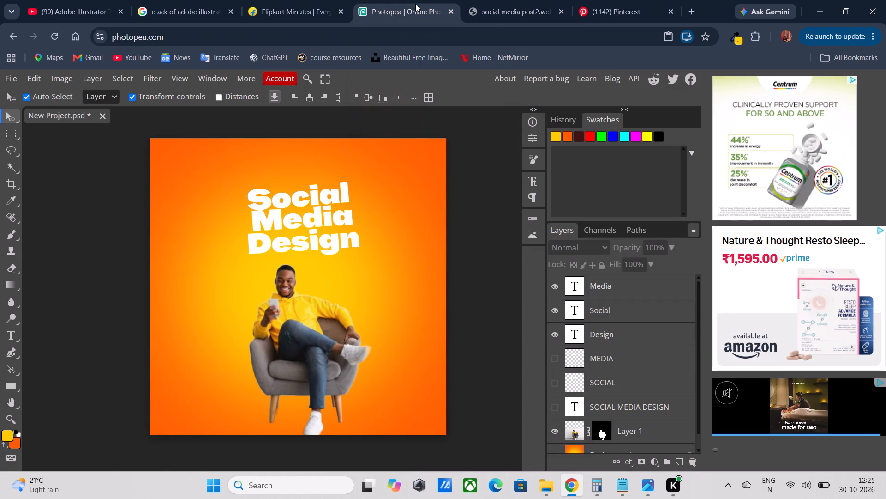
{"action": "left_click", "coordinate": [165, 181]}
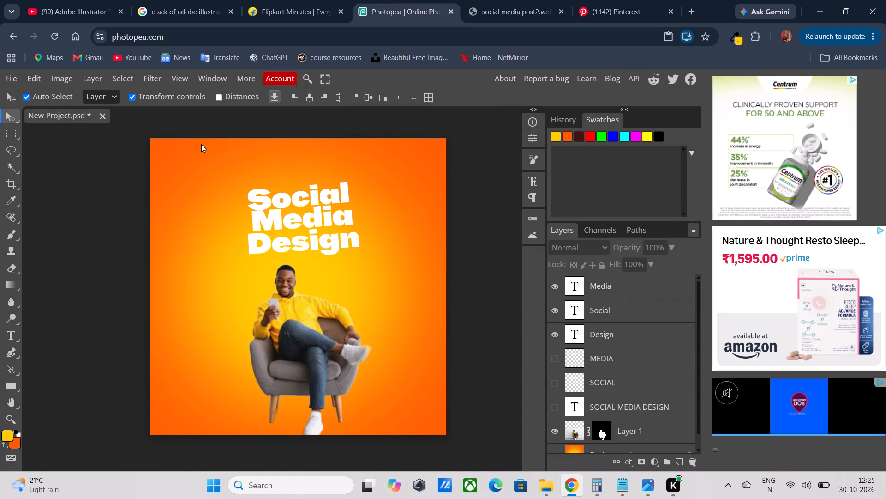
{"action": "left_click", "coordinate": [513, 9]}
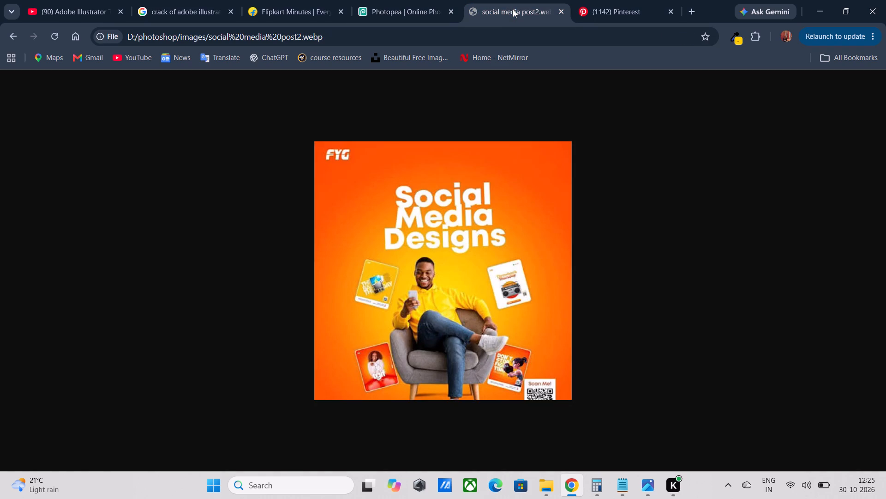
Switch to Pinterest, run a visual search on the reference's red card with the seated woman, and browse the matching pins.
{"action": "left_click", "coordinate": [628, 15]}
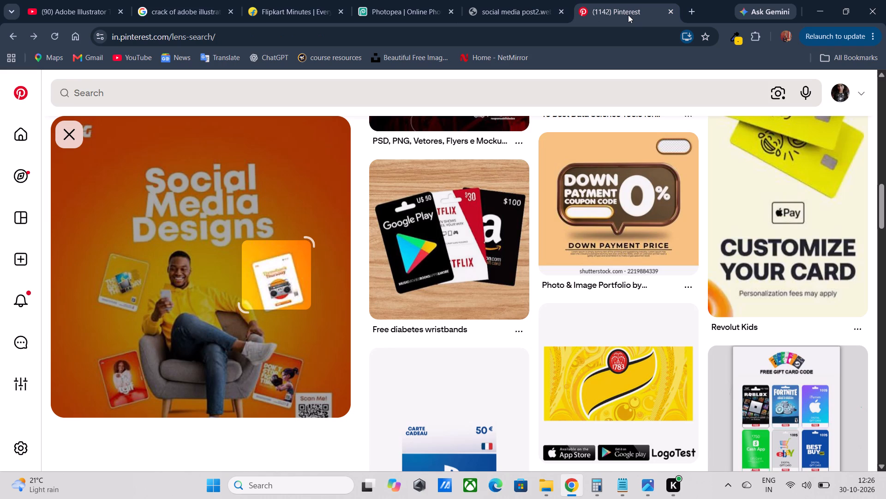
{"action": "left_click", "coordinate": [121, 377]}
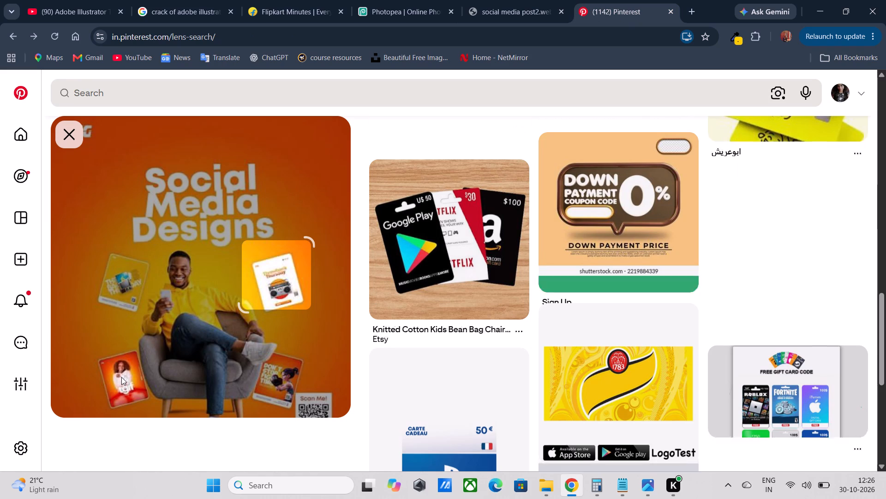
{"action": "scroll", "coordinate": [532, 270], "scroll_direction": "up", "scroll_amount": 5}
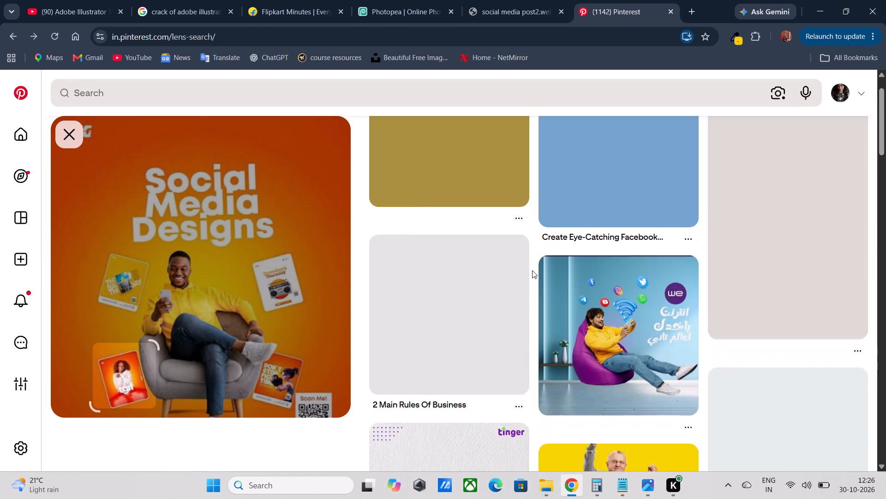
{"action": "scroll", "coordinate": [532, 270], "scroll_direction": "up", "scroll_amount": 3}
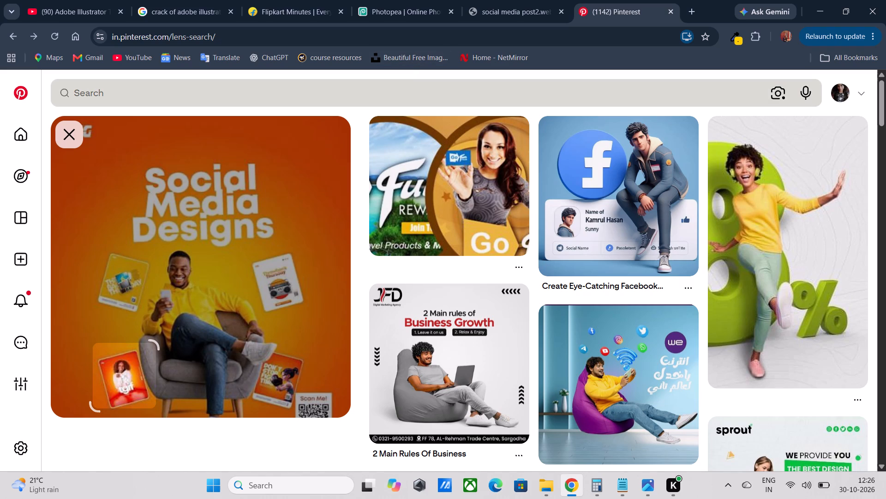
{"action": "scroll", "coordinate": [425, 255], "scroll_direction": "down", "scroll_amount": 3}
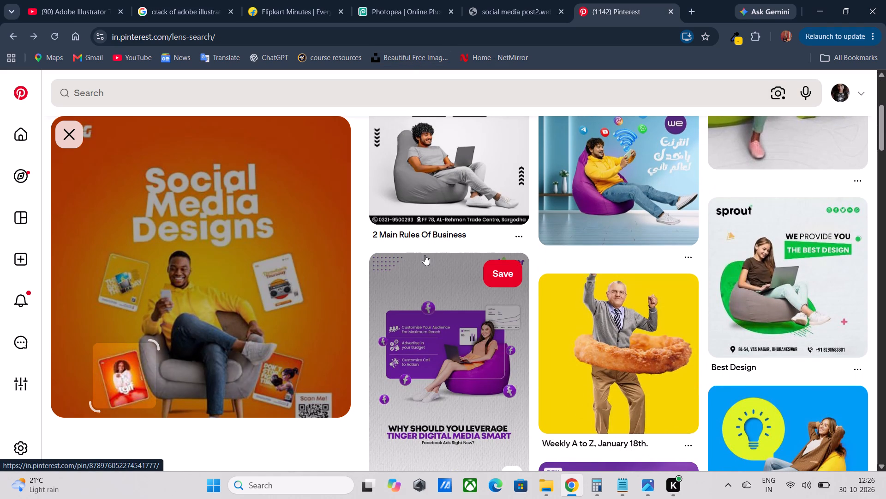
{"action": "scroll", "coordinate": [425, 255], "scroll_direction": "down", "scroll_amount": 4}
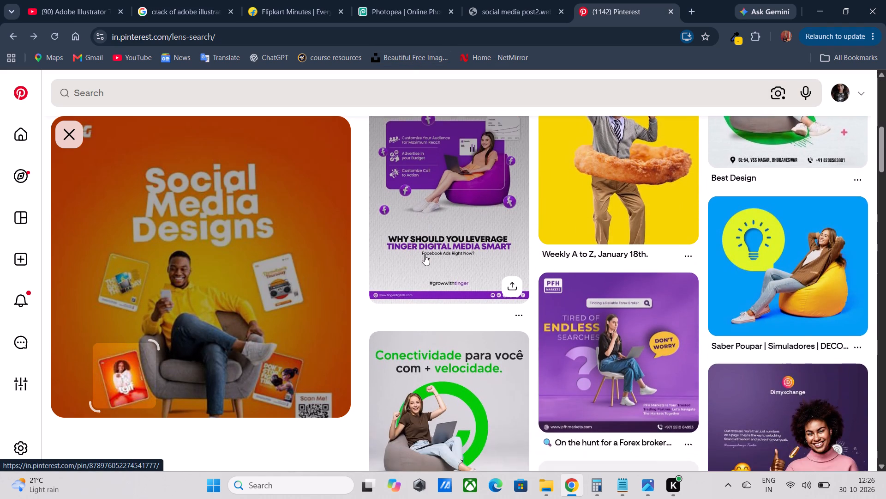
{"action": "scroll", "coordinate": [425, 255], "scroll_direction": "down", "scroll_amount": 1}
{"action": "scroll", "coordinate": [425, 255], "scroll_direction": "up", "scroll_amount": 2}
{"action": "scroll", "coordinate": [613, 297], "scroll_direction": "down", "scroll_amount": 2}
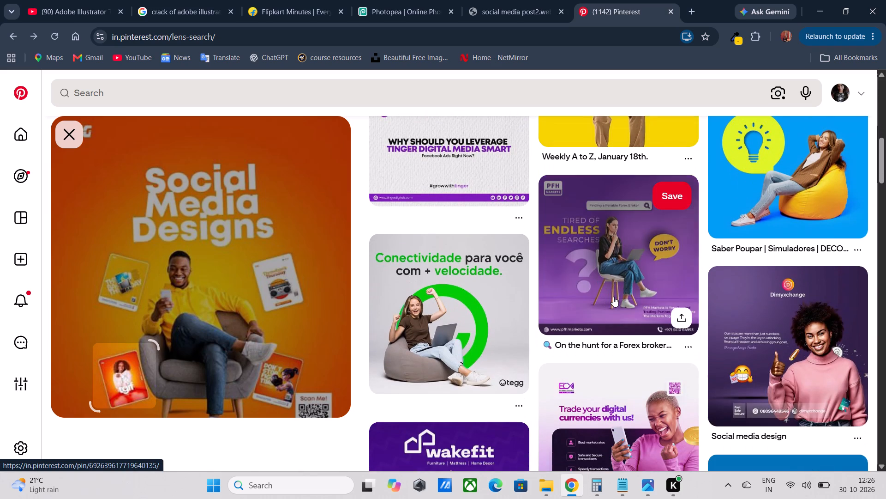
{"action": "scroll", "coordinate": [613, 297], "scroll_direction": "down", "scroll_amount": 2}
Run a visual search on the reference's yellow card beside the man, fitting the crop tightly around it, and browse the results.
{"action": "left_click", "coordinate": [128, 271]}
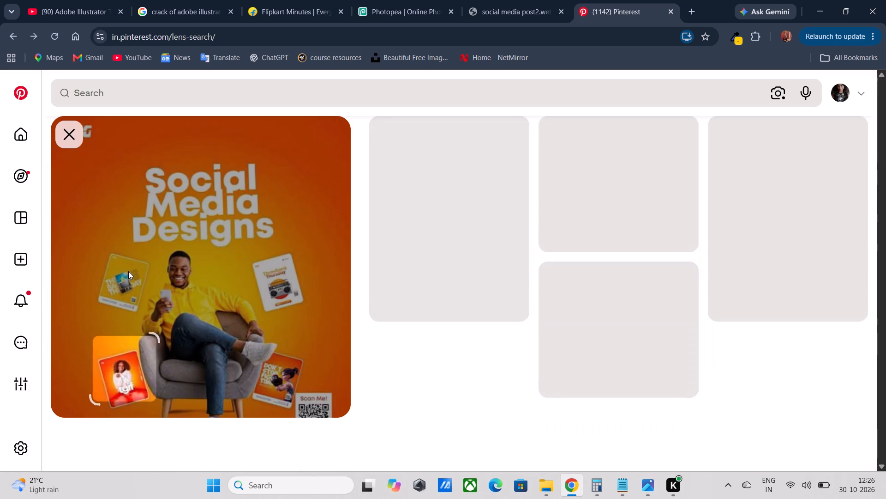
{"action": "left_click", "coordinate": [128, 271]}
{"action": "left_click_drag", "start_coordinate": [128, 271], "coordinate": [128, 296]}
{"action": "left_click", "coordinate": [128, 296]}
{"action": "left_click", "coordinate": [114, 254]}
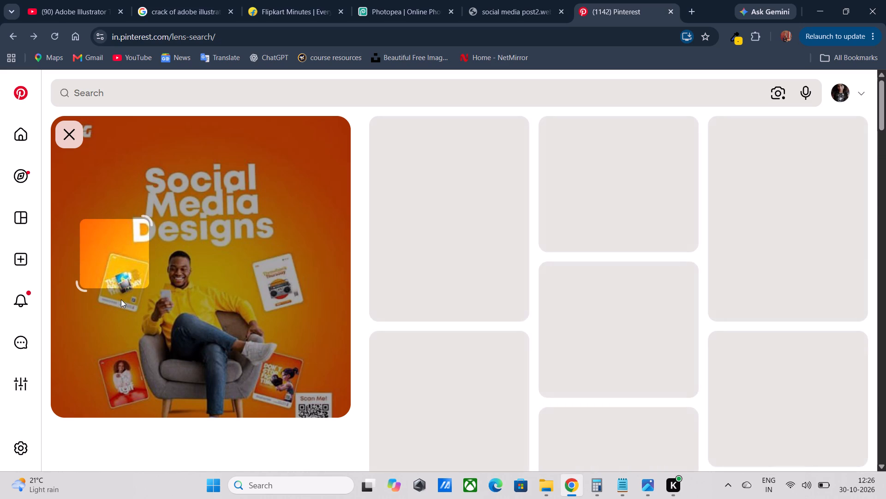
{"action": "left_click", "coordinate": [121, 299]}
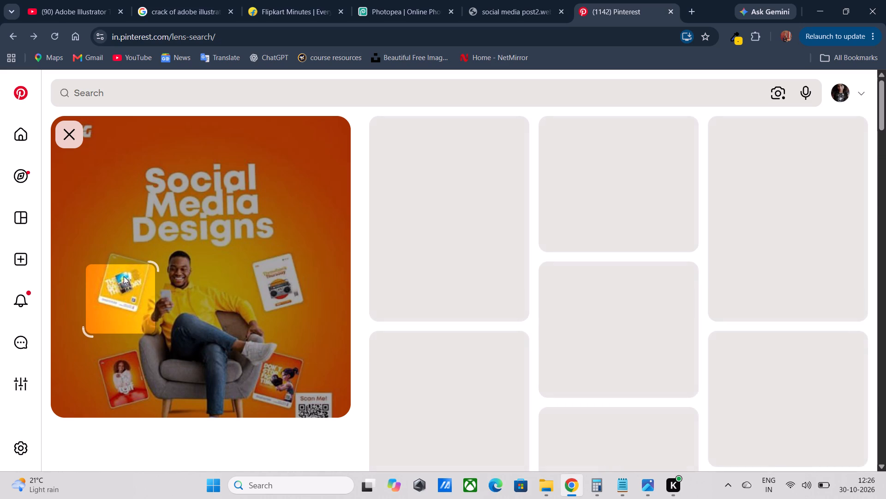
{"action": "left_click_drag", "start_coordinate": [124, 276], "coordinate": [122, 260]}
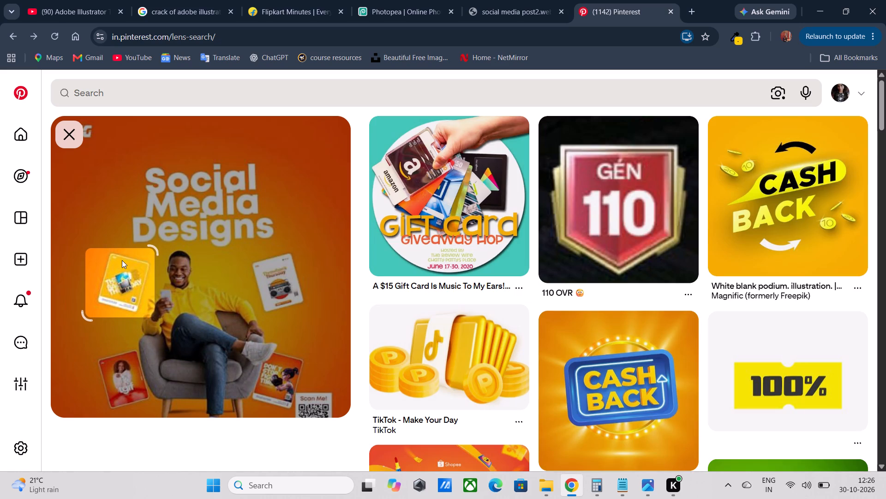
{"action": "left_click_drag", "start_coordinate": [122, 260], "coordinate": [119, 260]}
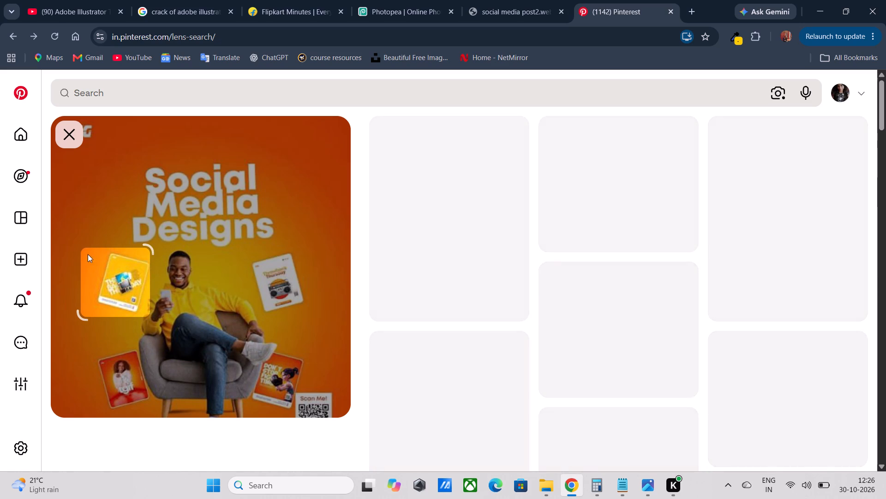
{"action": "left_click_drag", "start_coordinate": [80, 315], "coordinate": [82, 313]}
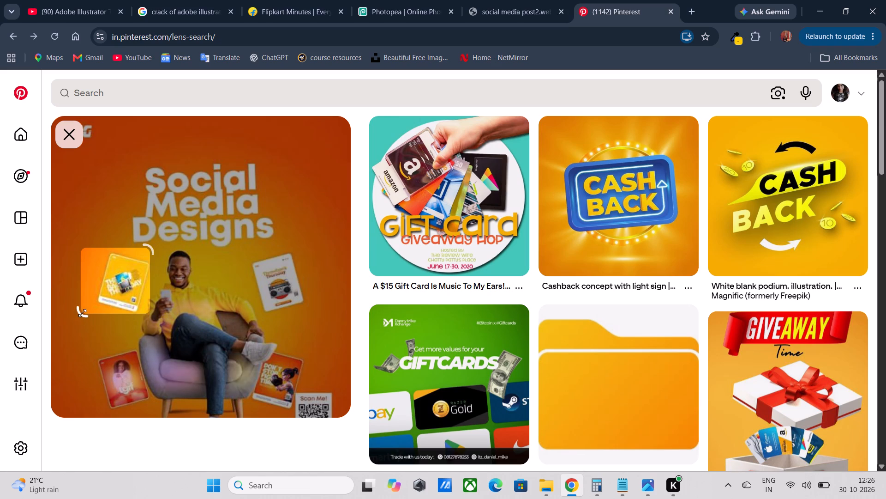
{"action": "left_click_drag", "start_coordinate": [82, 313], "coordinate": [94, 315]}
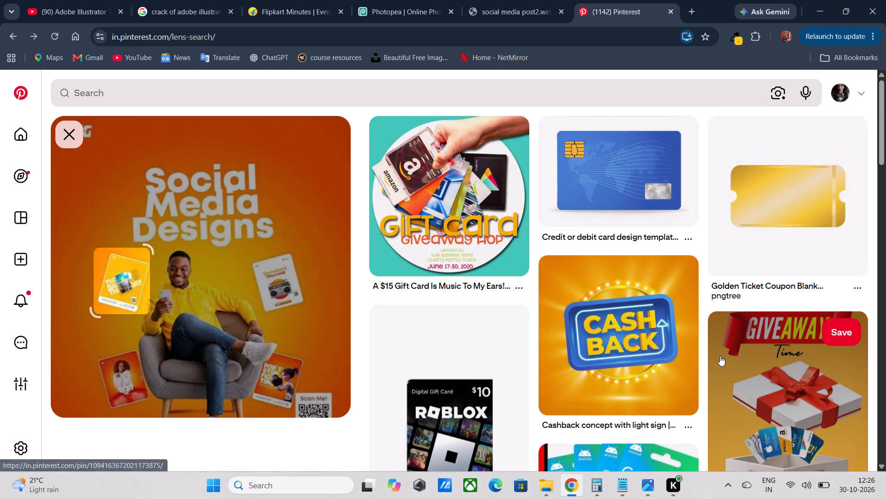
{"action": "scroll", "coordinate": [720, 356], "scroll_direction": "down", "scroll_amount": 8}
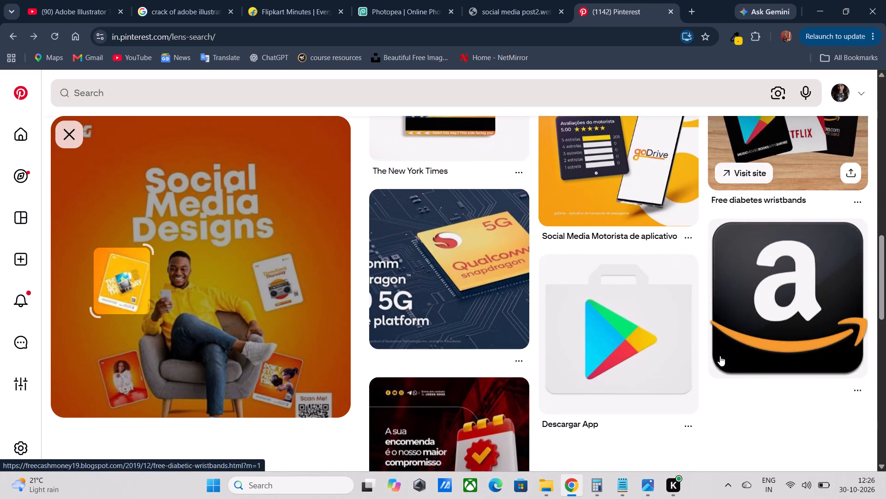
{"action": "scroll", "coordinate": [720, 356], "scroll_direction": "down", "scroll_amount": 3}
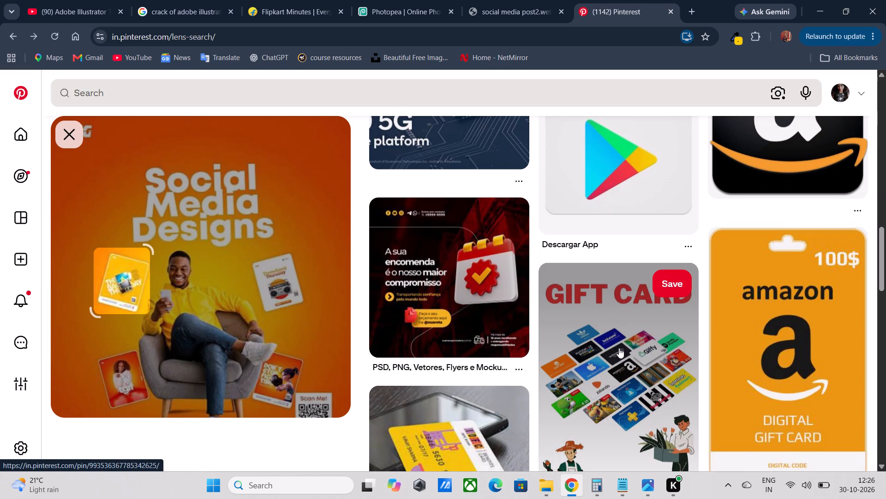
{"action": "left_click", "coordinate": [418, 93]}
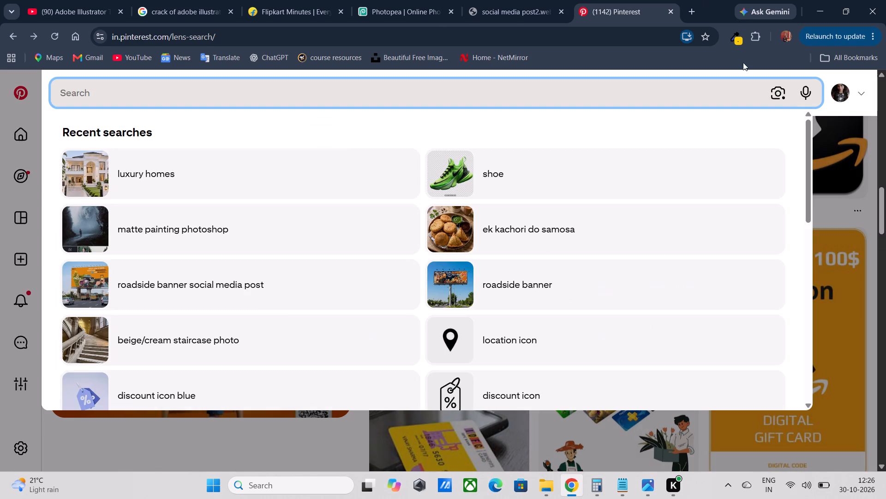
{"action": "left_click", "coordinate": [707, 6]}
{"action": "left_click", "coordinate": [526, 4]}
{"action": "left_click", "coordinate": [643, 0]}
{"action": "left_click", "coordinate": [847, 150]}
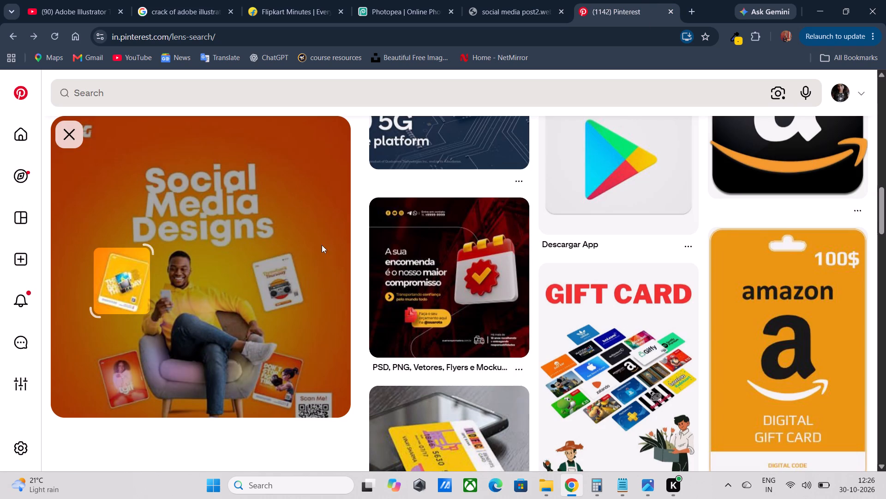
Duplicate the Pinterest visual search tab and glance over the pins in the copy.
{"action": "right_click", "coordinate": [634, 6]}
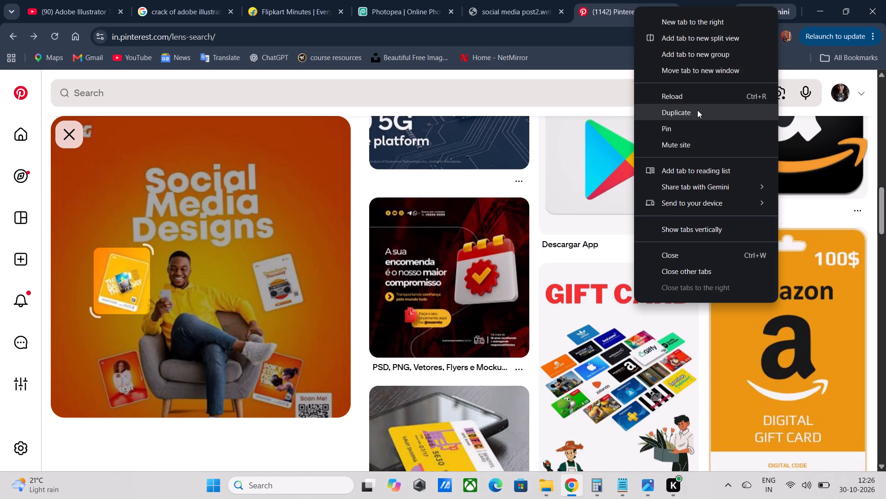
{"action": "left_click", "coordinate": [697, 110]}
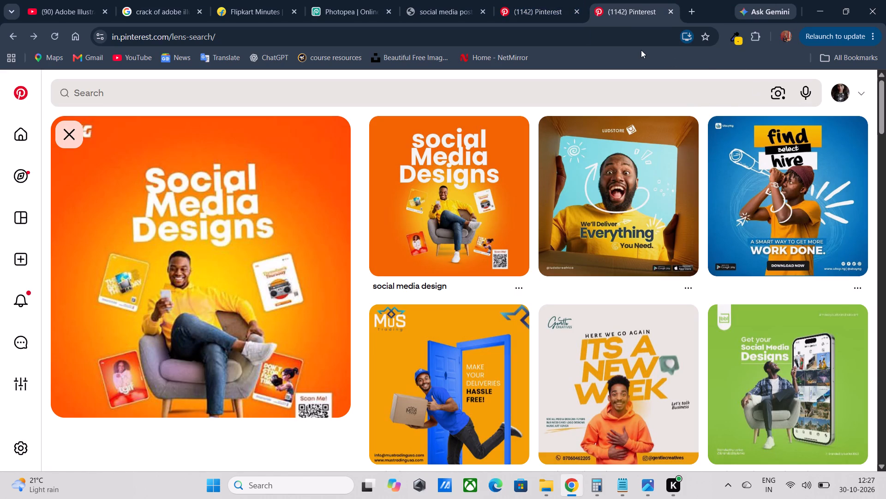
{"action": "left_click_drag", "start_coordinate": [641, 50], "coordinate": [530, 33]}
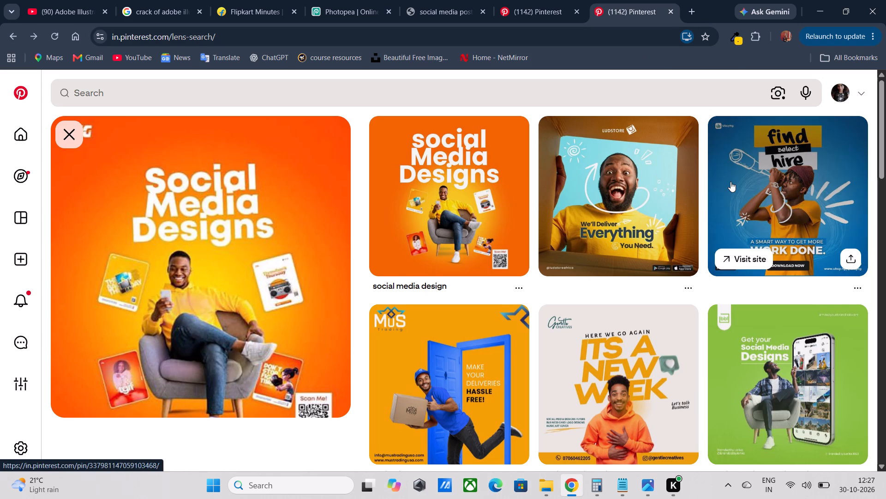
{"action": "scroll", "coordinate": [730, 182], "scroll_direction": "down", "scroll_amount": 5}
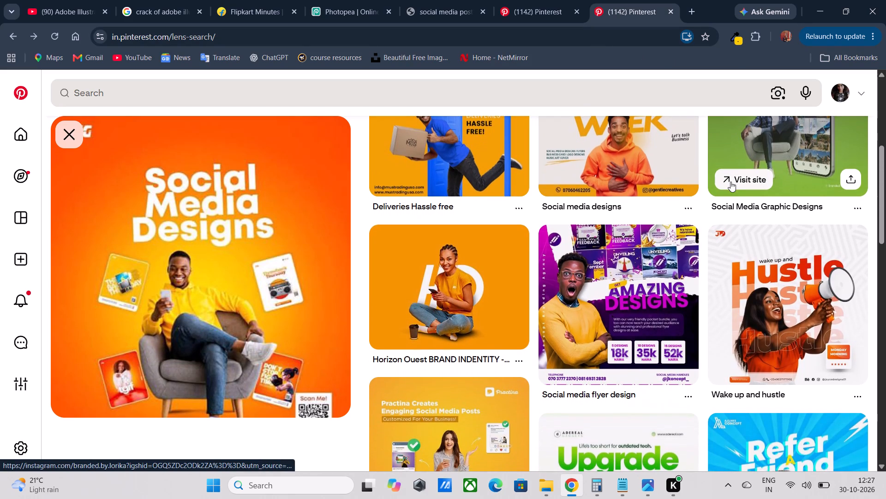
{"action": "scroll", "coordinate": [610, 297], "scroll_direction": "up", "scroll_amount": 2}
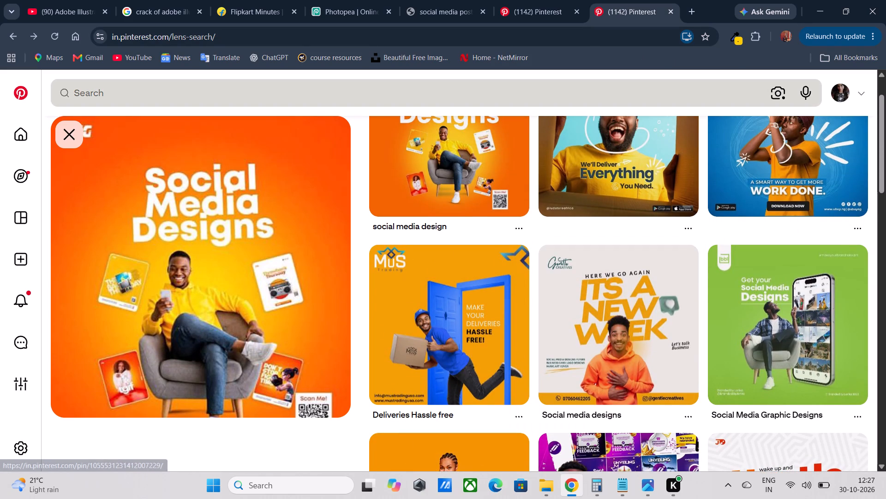
Search Pinterest for "yellow social media post" in the duplicated tab.
{"action": "left_click", "coordinate": [536, 88]}
{"action": "type", "text": "yellow social"}
{"action": "key", "text": "space"}
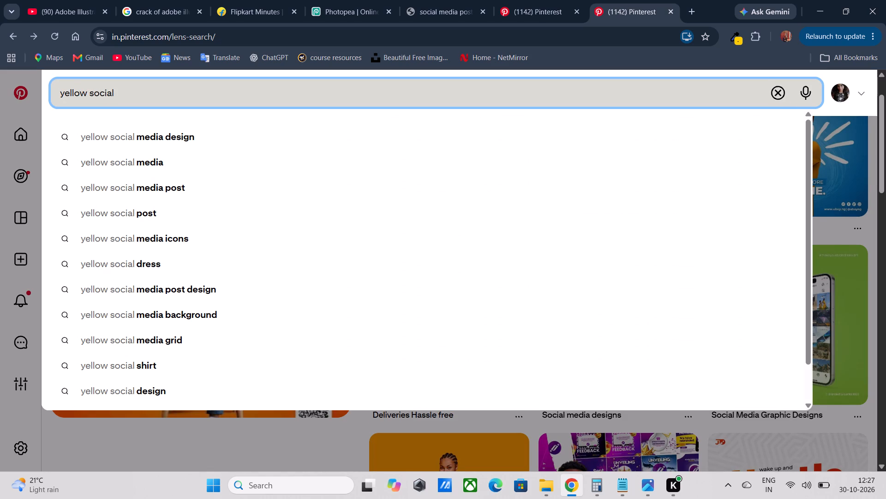
{"action": "key", "text": "Down"}
{"action": "key", "text": "Down"}
{"action": "key", "text": "Down"}
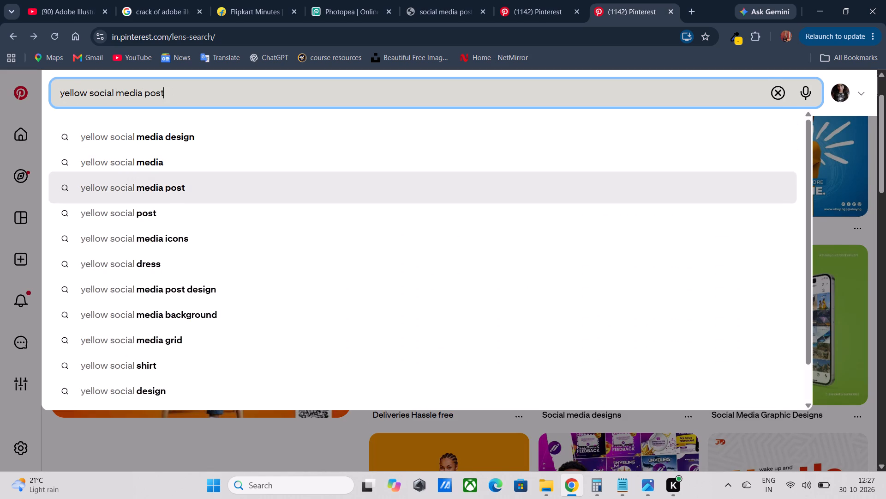
{"action": "key", "text": "Return"}
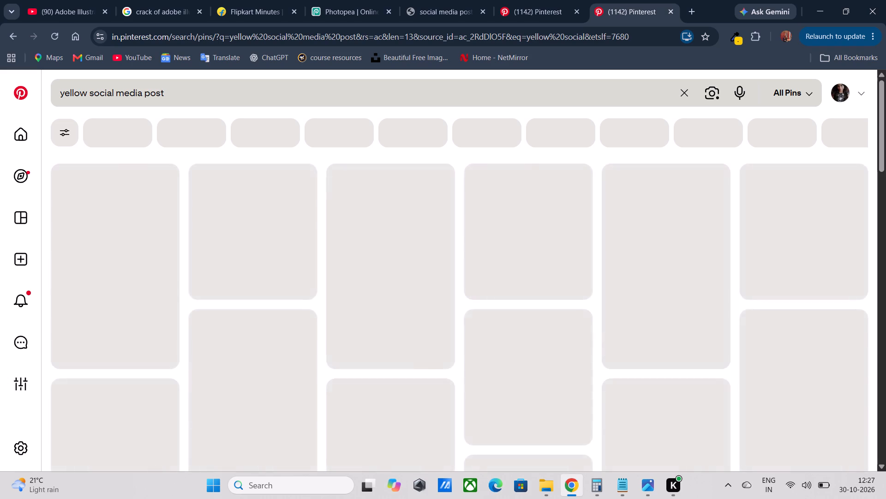
Browse the yellow social media post pins for a suitable card design, checking them against the reference poster in the other Pinterest tab.
{"action": "scroll", "coordinate": [628, 258], "scroll_direction": "down", "scroll_amount": 1}
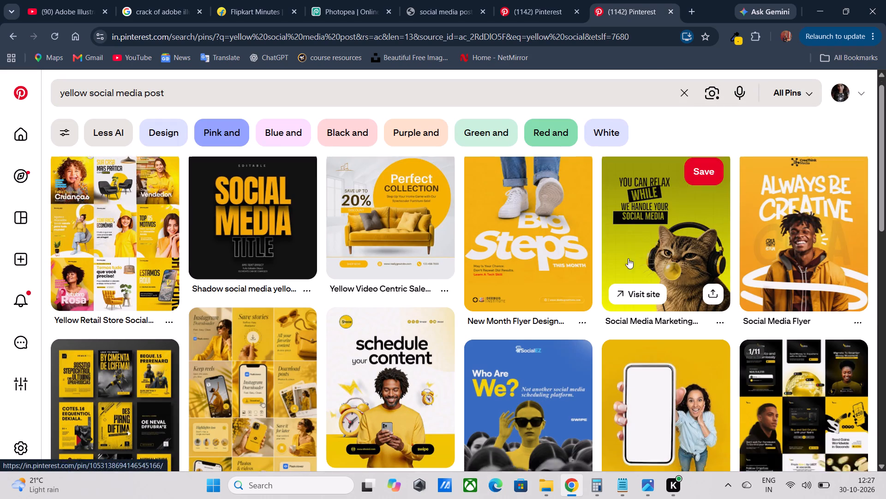
{"action": "scroll", "coordinate": [628, 258], "scroll_direction": "down", "scroll_amount": 2}
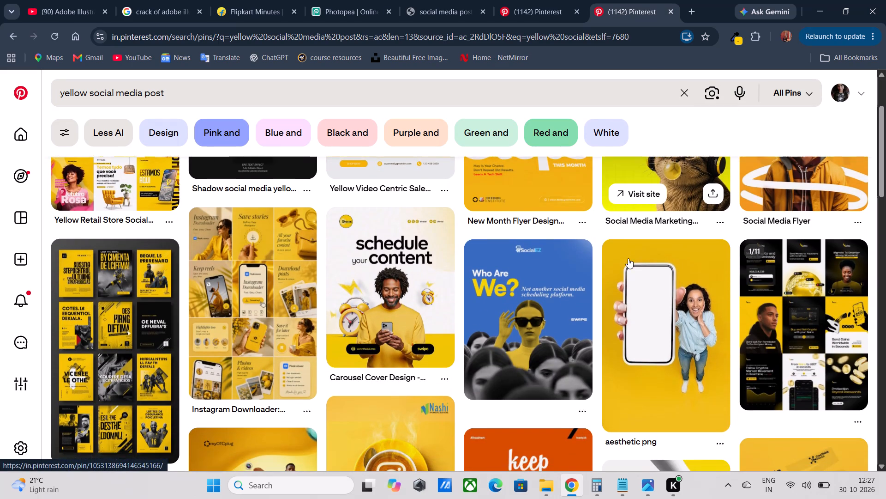
{"action": "scroll", "coordinate": [628, 258], "scroll_direction": "down", "scroll_amount": 4}
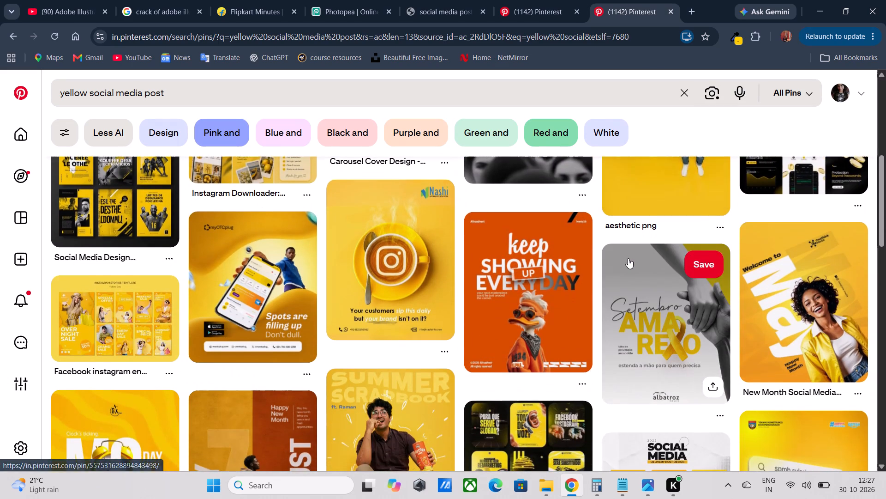
{"action": "scroll", "coordinate": [628, 258], "scroll_direction": "down", "scroll_amount": 6}
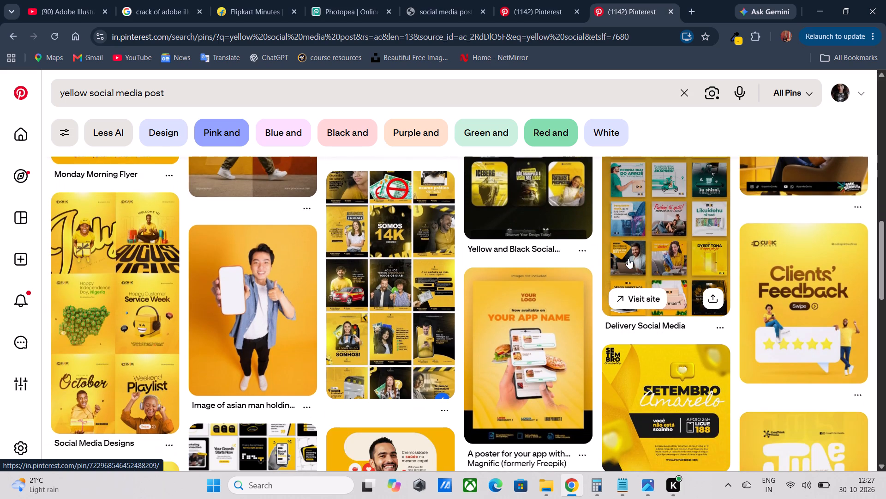
{"action": "left_click", "coordinate": [540, 0]}
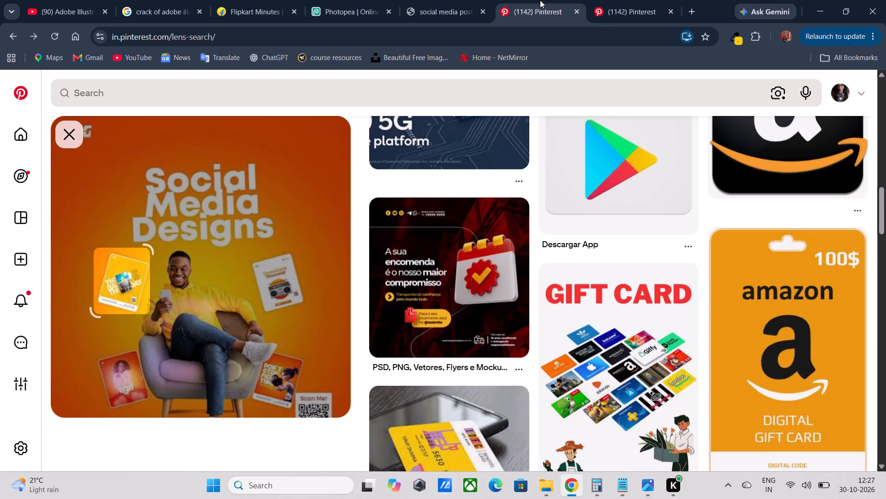
{"action": "left_click", "coordinate": [634, 6]}
{"action": "scroll", "coordinate": [593, 269], "scroll_direction": "down", "scroll_amount": 2}
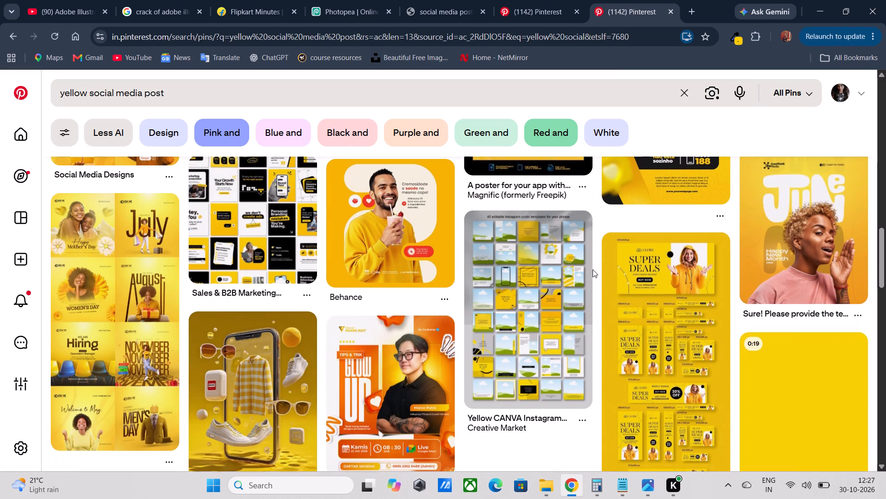
{"action": "scroll", "coordinate": [593, 269], "scroll_direction": "down", "scroll_amount": 1}
Return to the reference's visual search tab, search on the white radio card beside the man, and browse the matches.
{"action": "left_click", "coordinate": [547, 0]}
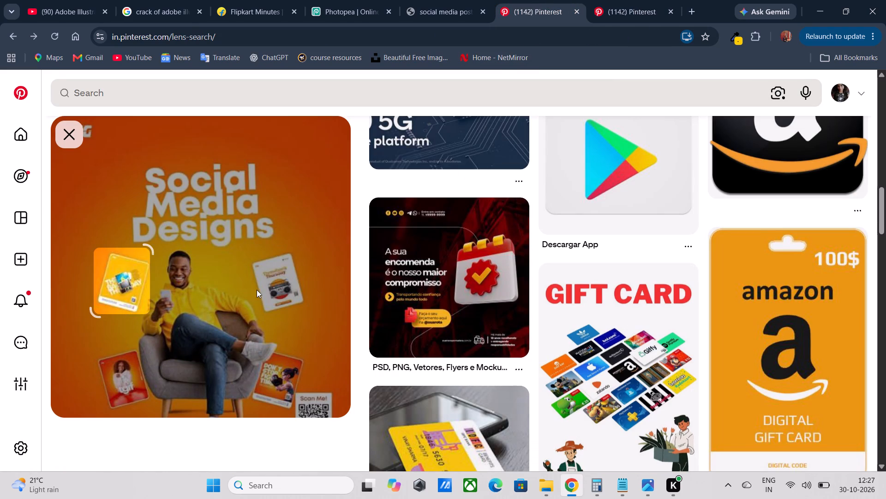
{"action": "left_click", "coordinate": [274, 281]}
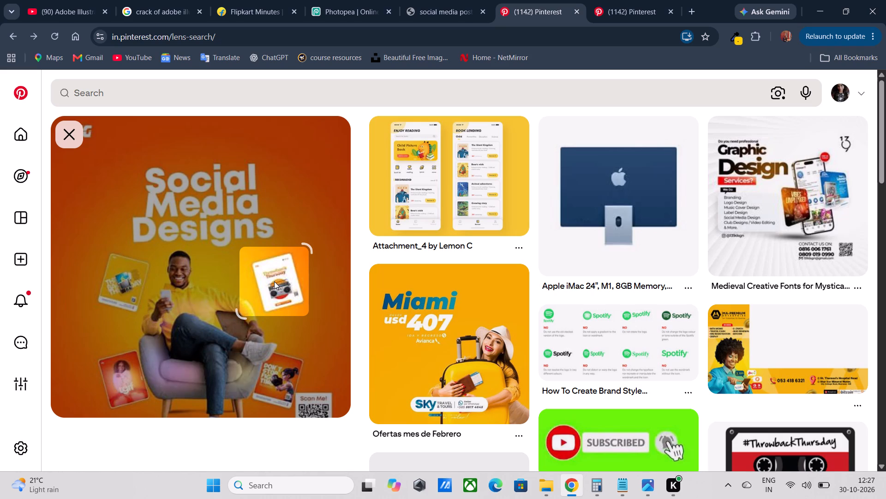
{"action": "scroll", "coordinate": [492, 363], "scroll_direction": "down", "scroll_amount": 3}
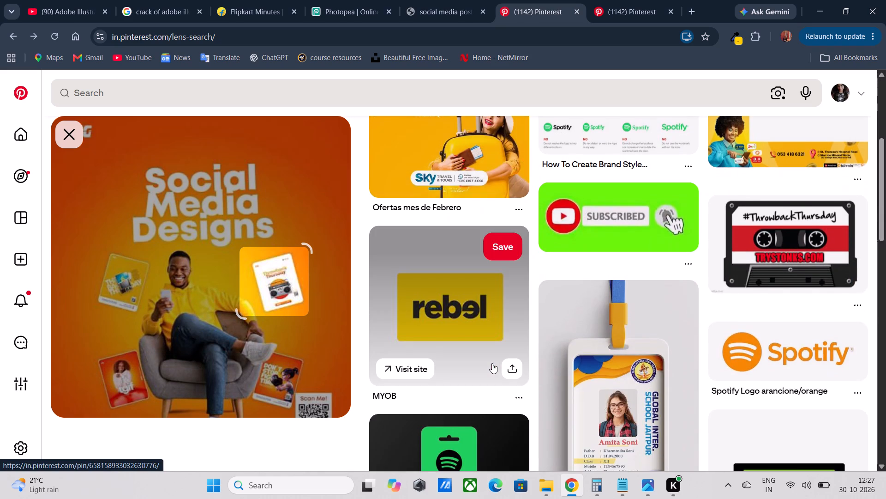
{"action": "scroll", "coordinate": [492, 363], "scroll_direction": "down", "scroll_amount": 4}
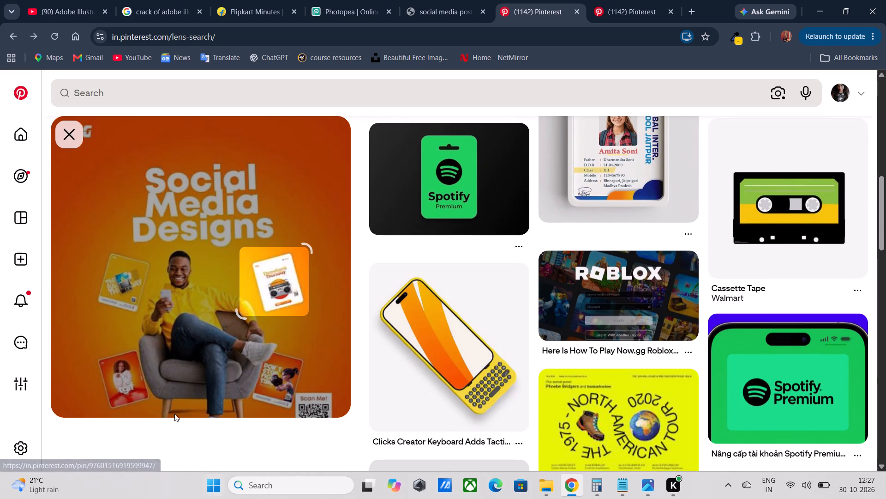
Run visual searches on the reference's two lower cards, first the seated woman and then the exercising woman, and browse the matches.
{"action": "left_click", "coordinate": [133, 385]}
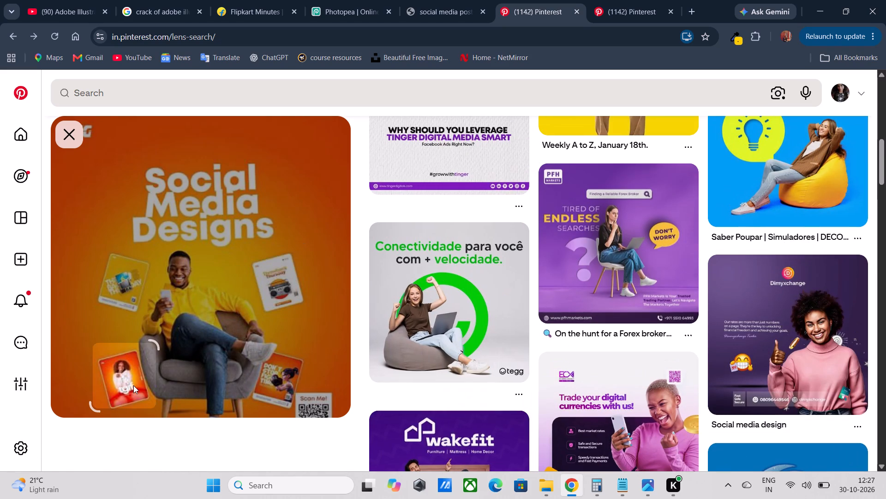
{"action": "scroll", "coordinate": [577, 392], "scroll_direction": "up", "scroll_amount": 5}
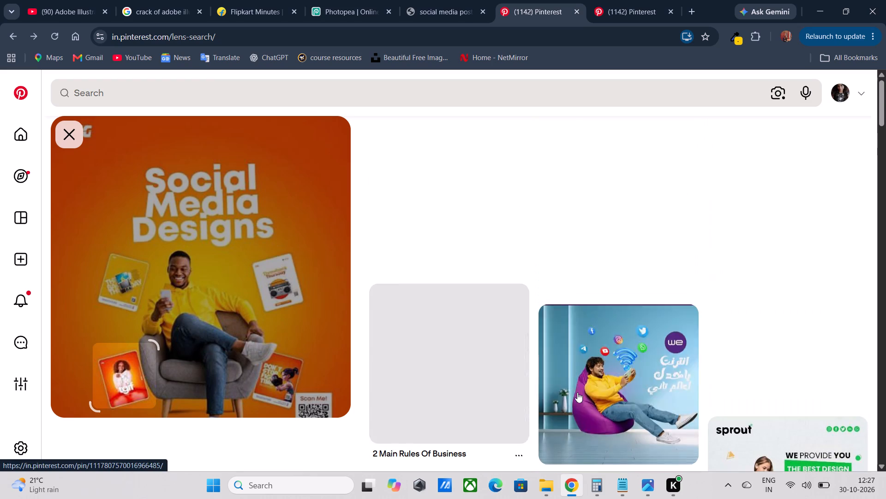
{"action": "left_click", "coordinate": [270, 384]}
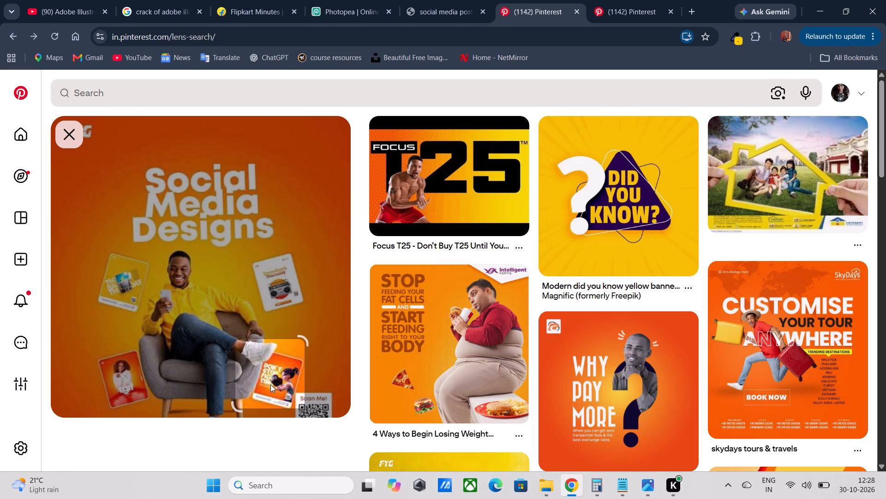
{"action": "scroll", "coordinate": [538, 443], "scroll_direction": "down", "scroll_amount": 1}
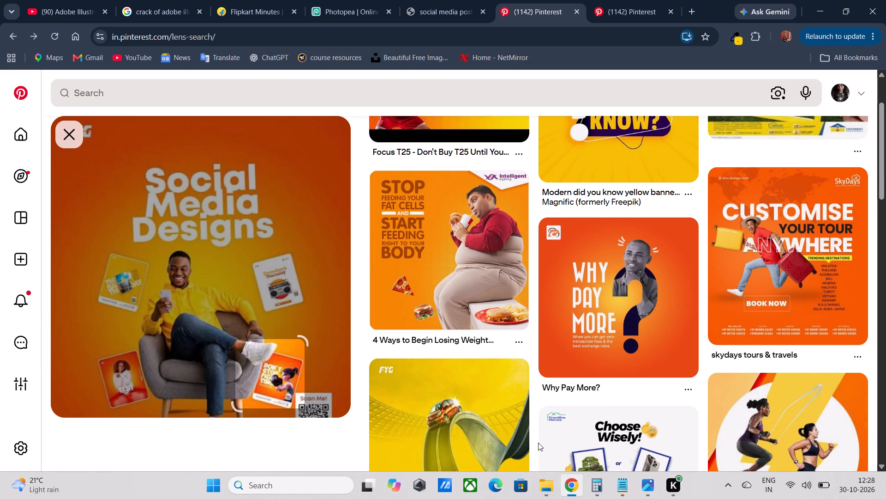
Open the orange "Why Pay More?" pin and browse its related designs.
{"action": "left_click", "coordinate": [579, 308]}
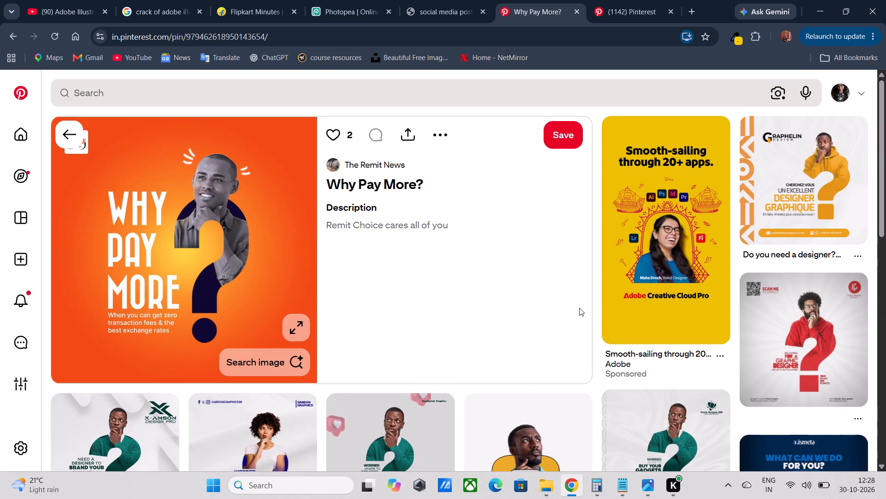
{"action": "scroll", "coordinate": [579, 308], "scroll_direction": "down", "scroll_amount": 3}
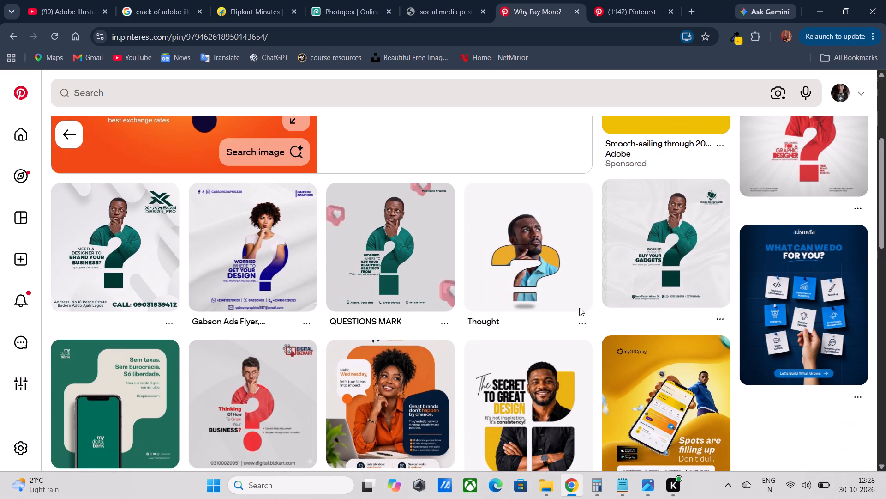
{"action": "scroll", "coordinate": [579, 308], "scroll_direction": "down", "scroll_amount": 3}
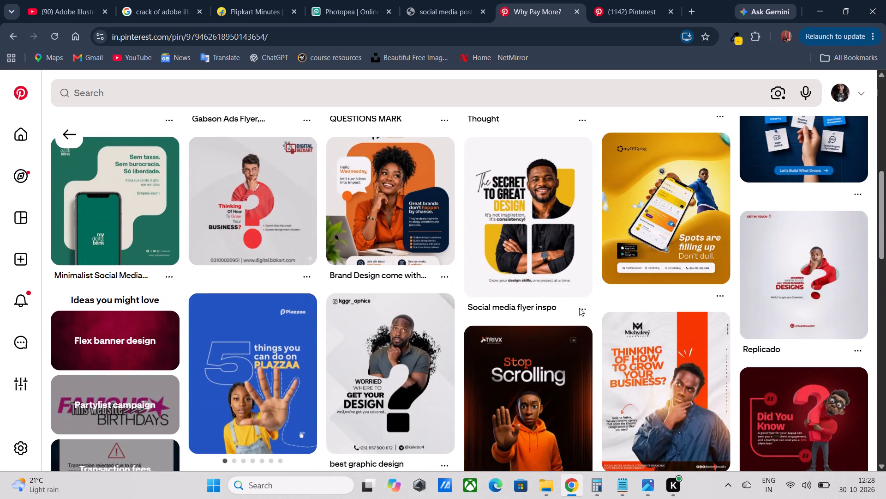
{"action": "scroll", "coordinate": [579, 308], "scroll_direction": "down", "scroll_amount": 3}
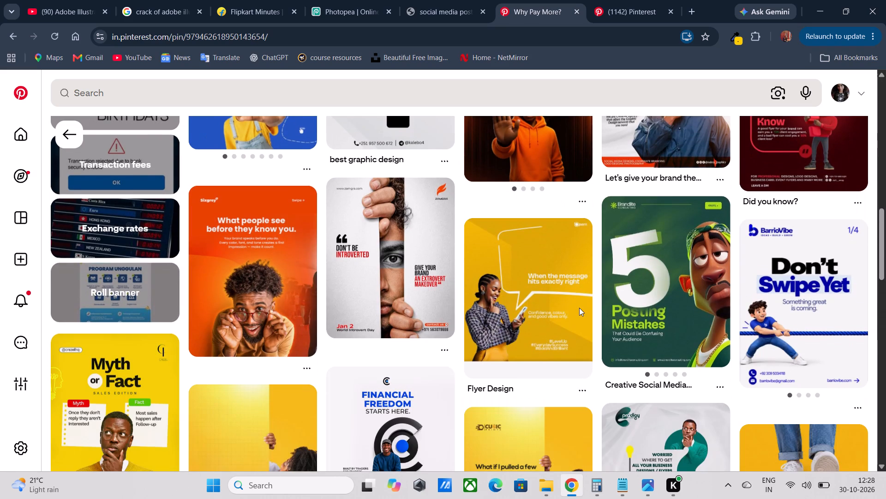
Copy the "Why Pay More?" pin image and paste it into the poster in Photopea as a new layer.
{"action": "scroll", "coordinate": [579, 308], "scroll_direction": "up", "scroll_amount": 5}
{"action": "right_click", "coordinate": [233, 171]}
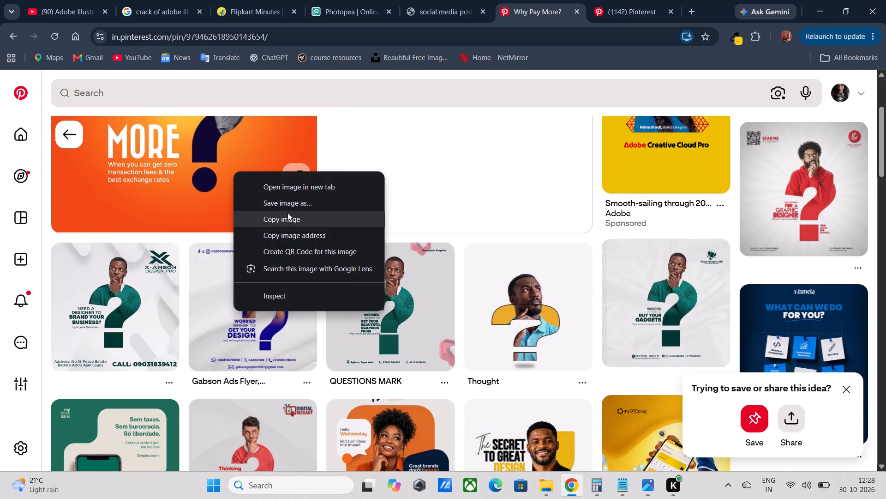
{"action": "left_click", "coordinate": [288, 213]}
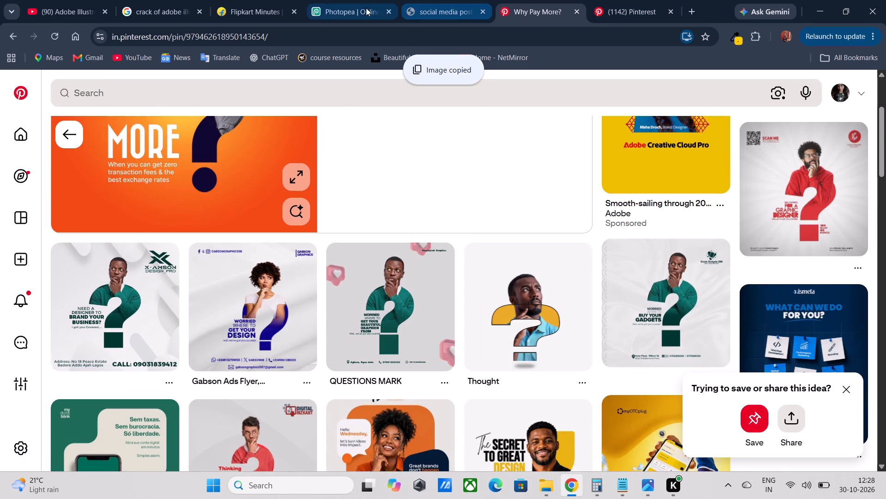
{"action": "left_click", "coordinate": [356, 7]}
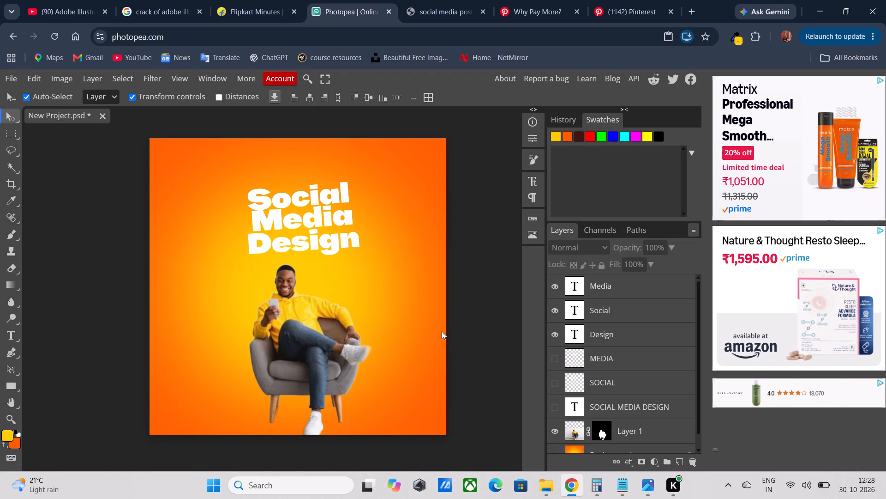
{"action": "key", "text": "ctrl+v"}
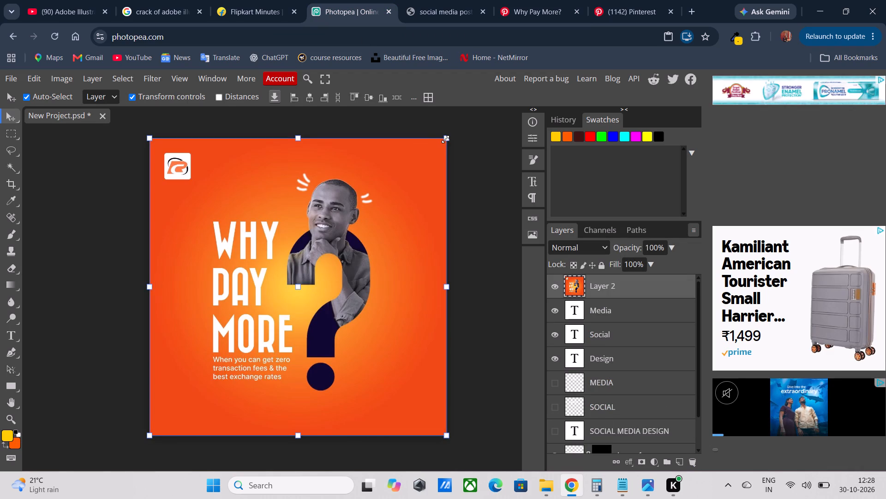
Scale the pasted "Why Pay More?" image down to about 14% and place it in the open area beside the armchair.
{"action": "left_click_drag", "start_coordinate": [445, 139], "coordinate": [198, 410]}
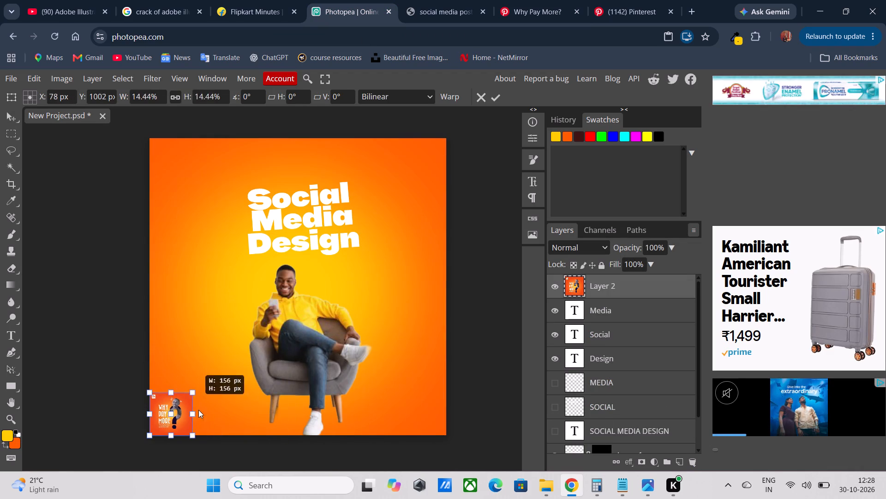
{"action": "left_click_drag", "start_coordinate": [198, 410], "coordinate": [198, 410]}
{"action": "left_click_drag", "start_coordinate": [163, 419], "coordinate": [395, 349]}
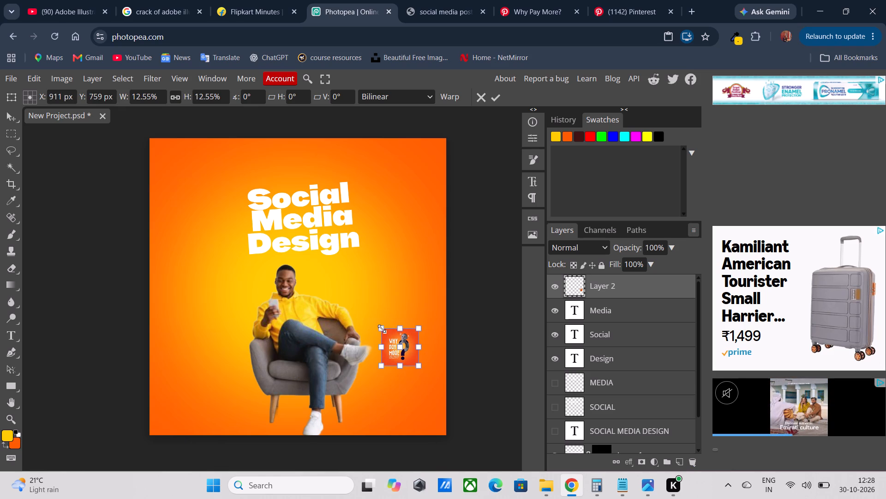
{"action": "left_click_drag", "start_coordinate": [382, 329], "coordinate": [377, 323]}
{"action": "left_click", "coordinate": [395, 273]}
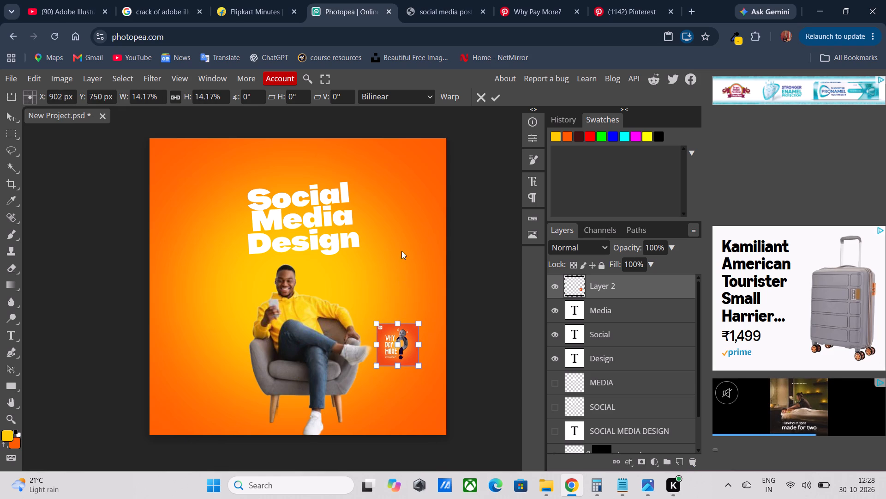
Following the reference's lower card, move the "Why Pay More?" card beside the man's raised shoe and tilt it about 22.6° clockwise.
{"action": "left_click", "coordinate": [417, 0]}
{"action": "left_click", "coordinate": [361, 1]}
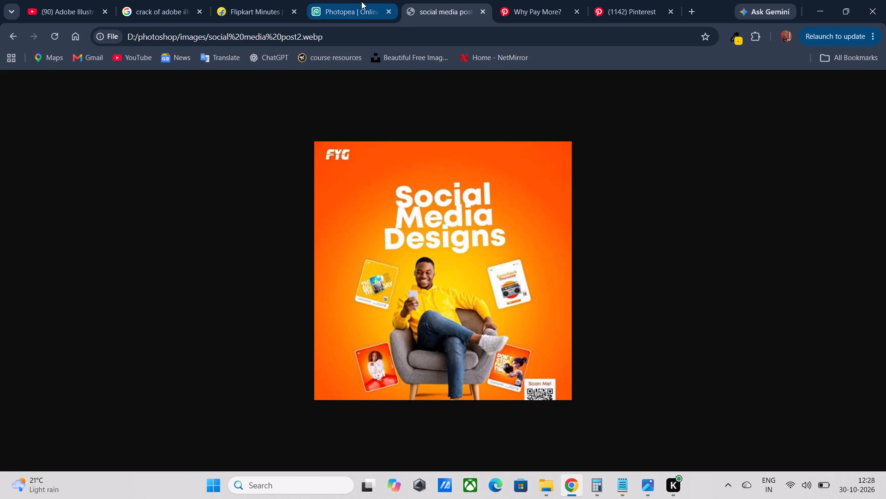
{"action": "left_click_drag", "start_coordinate": [391, 342], "coordinate": [377, 375]}
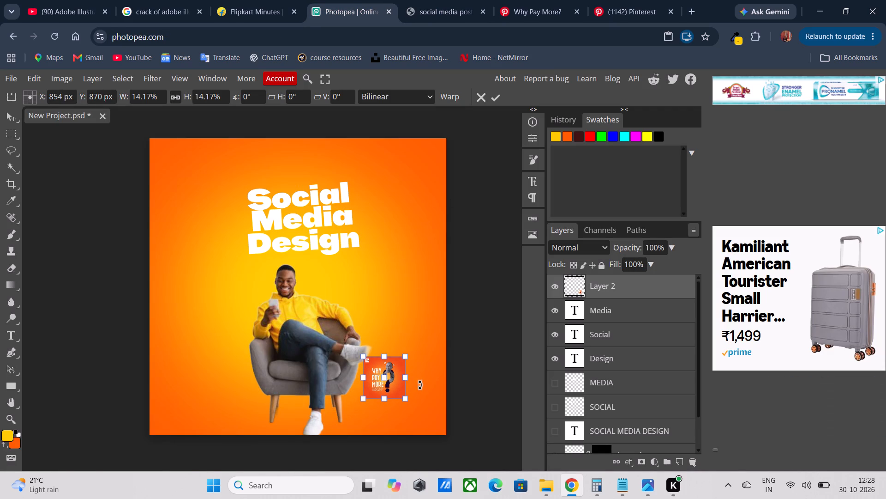
{"action": "left_click_drag", "start_coordinate": [421, 385], "coordinate": [413, 401]}
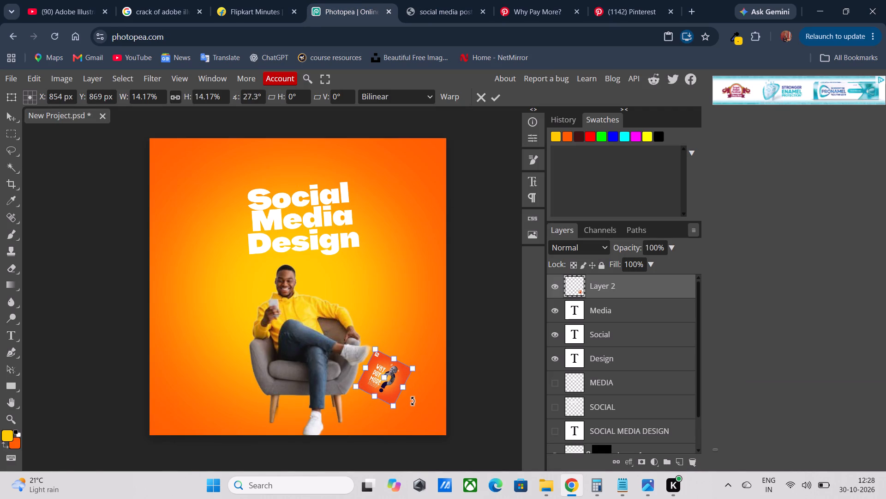
{"action": "left_click_drag", "start_coordinate": [413, 401], "coordinate": [413, 397]}
{"action": "left_click_drag", "start_coordinate": [387, 374], "coordinate": [384, 375]}
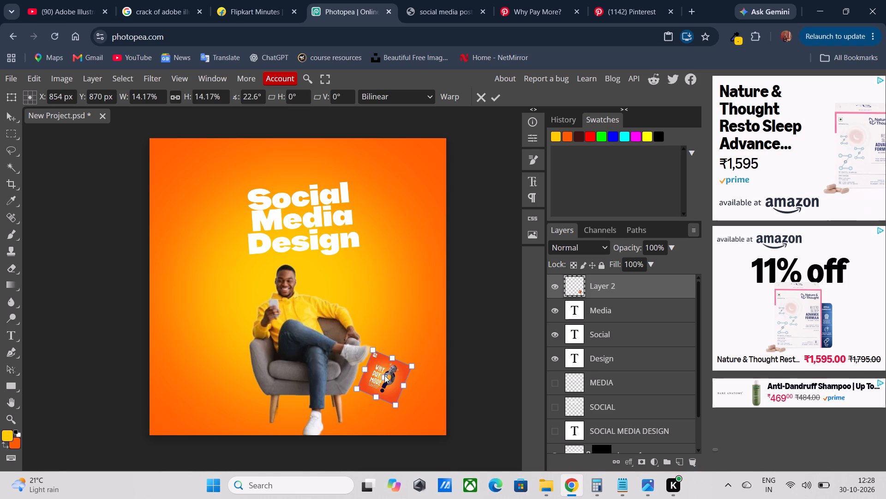
{"action": "left_click_drag", "start_coordinate": [384, 375], "coordinate": [374, 382]}
{"action": "left_click_drag", "start_coordinate": [398, 378], "coordinate": [385, 378]}
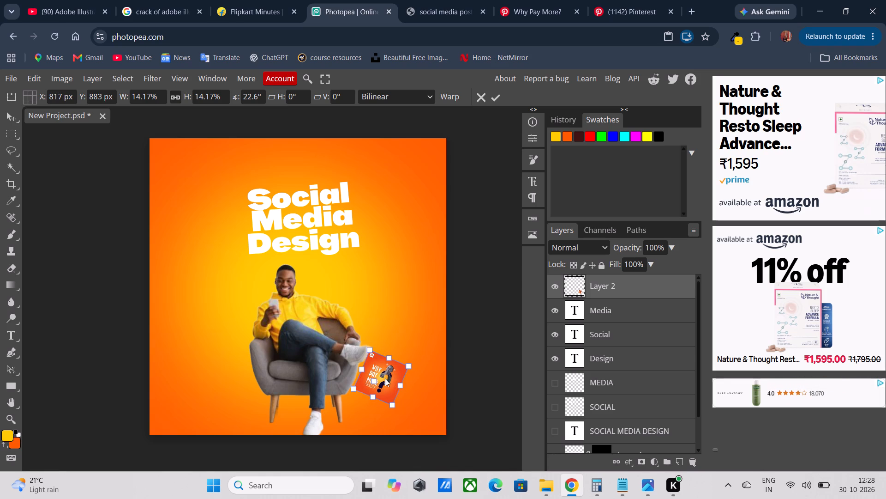
{"action": "left_click_drag", "start_coordinate": [385, 378], "coordinate": [389, 380]}
{"action": "left_click_drag", "start_coordinate": [374, 382], "coordinate": [413, 362]}
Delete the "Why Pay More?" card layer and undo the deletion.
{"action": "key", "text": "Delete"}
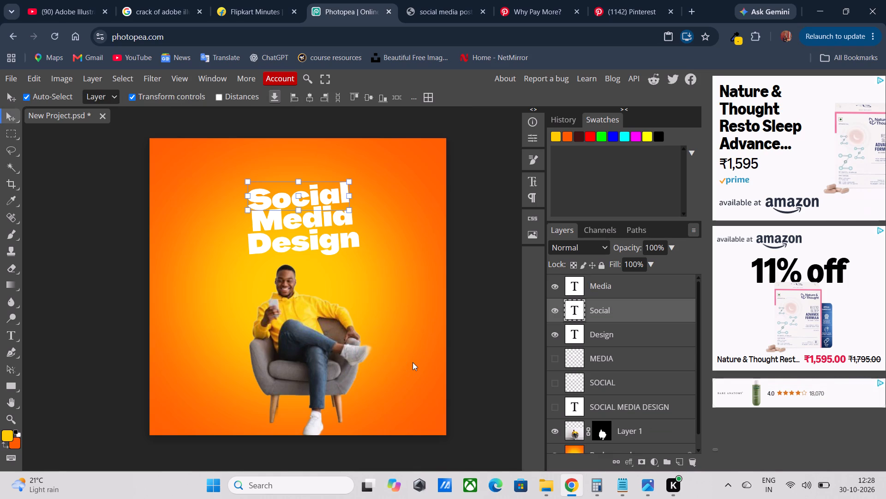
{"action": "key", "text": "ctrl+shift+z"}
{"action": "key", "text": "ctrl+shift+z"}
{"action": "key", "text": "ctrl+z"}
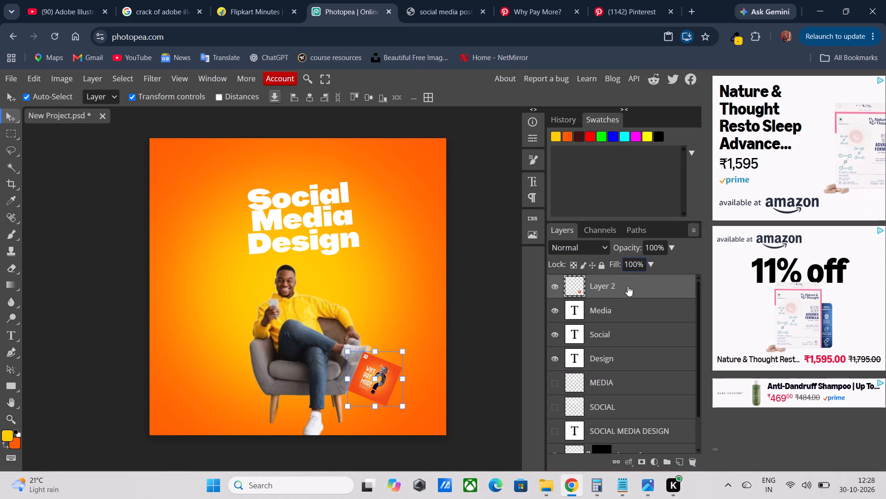
Move the "Why Pay More?" card layer below the seated man's layer, directly above the background.
{"action": "left_click_drag", "start_coordinate": [629, 287], "coordinate": [618, 452]}
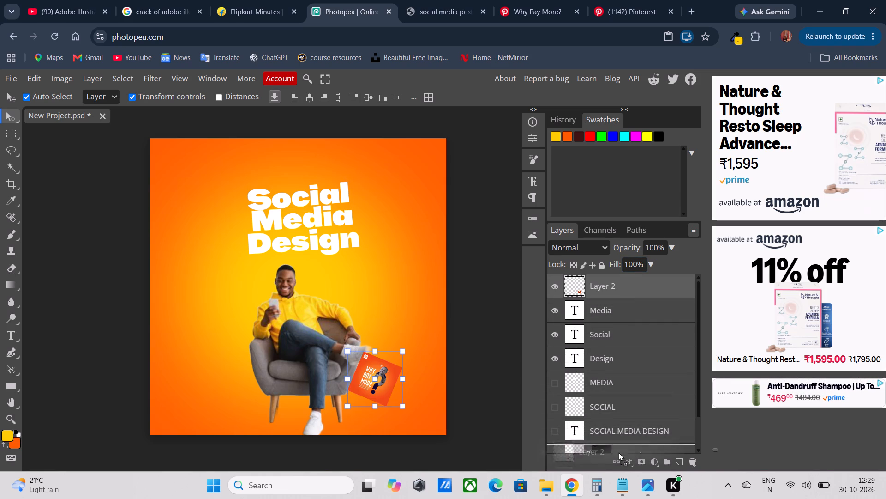
{"action": "left_click_drag", "start_coordinate": [618, 452], "coordinate": [629, 425]}
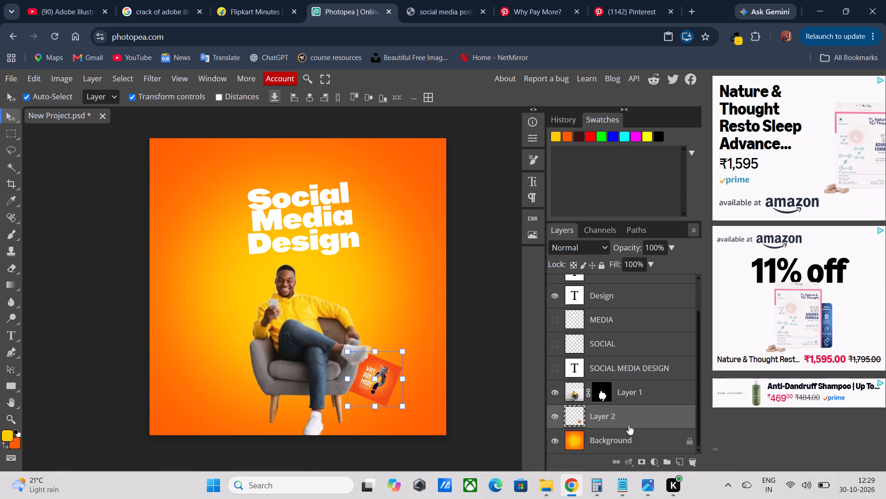
{"action": "left_click", "coordinate": [398, 250]}
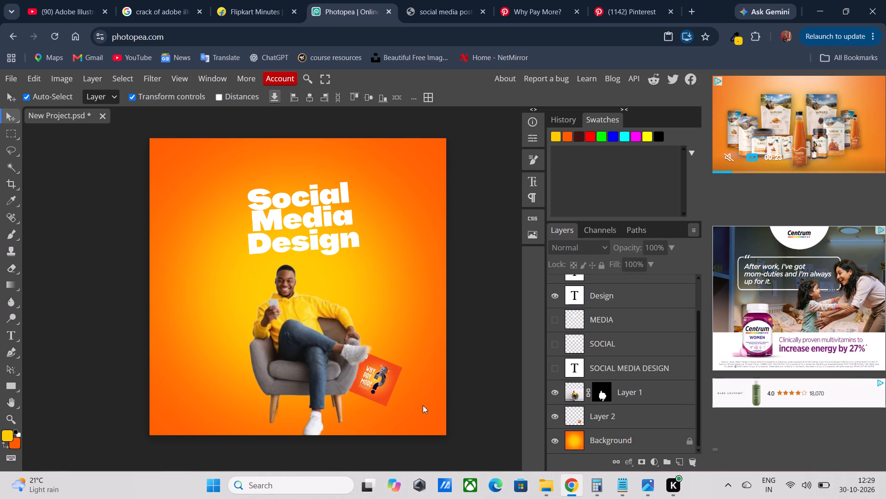
{"action": "left_click", "coordinate": [384, 383]}
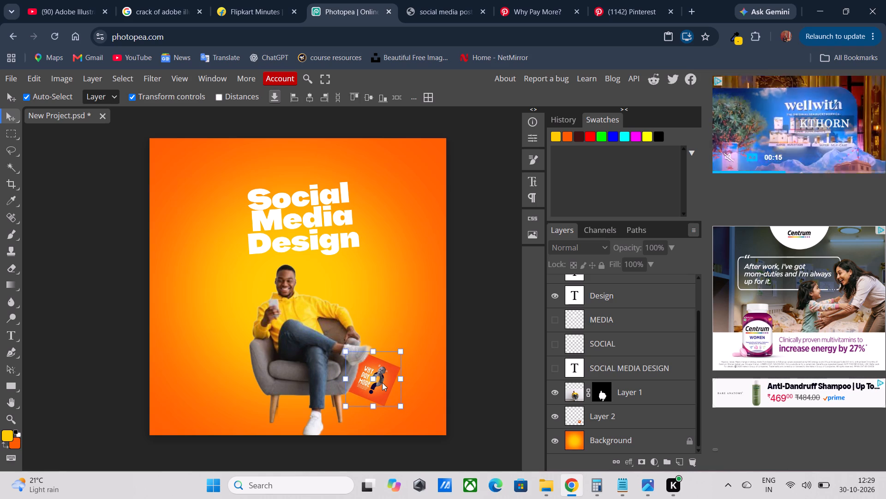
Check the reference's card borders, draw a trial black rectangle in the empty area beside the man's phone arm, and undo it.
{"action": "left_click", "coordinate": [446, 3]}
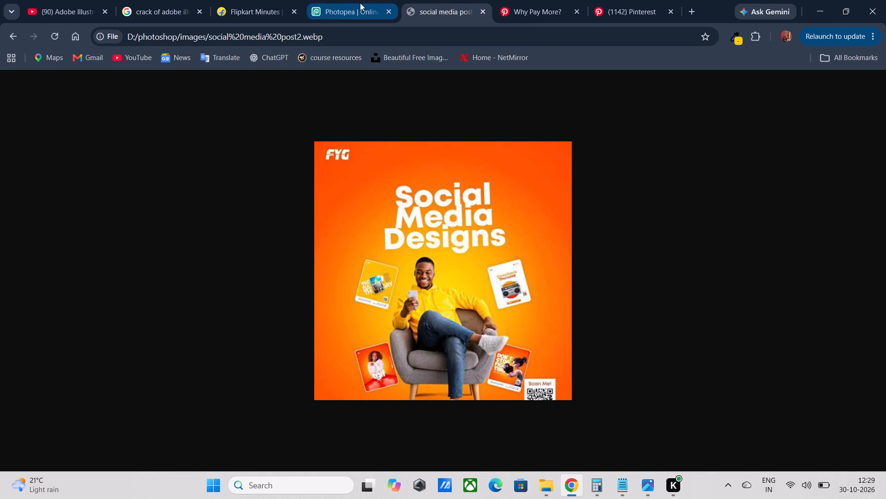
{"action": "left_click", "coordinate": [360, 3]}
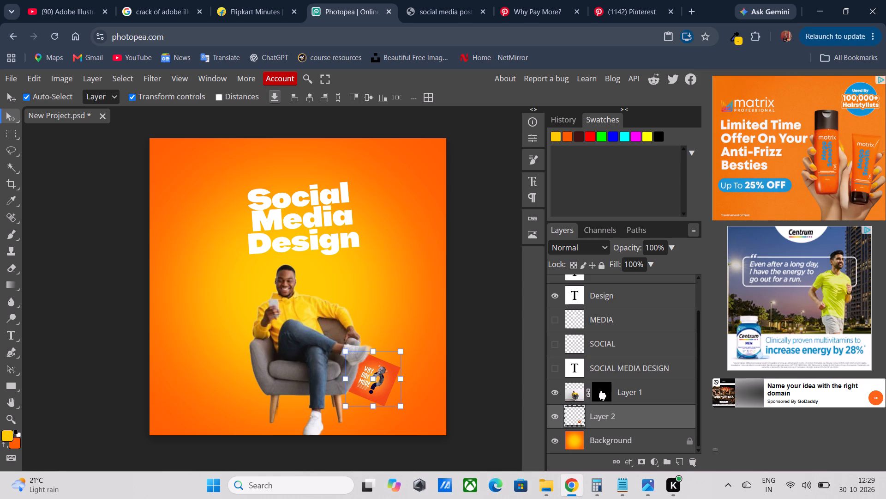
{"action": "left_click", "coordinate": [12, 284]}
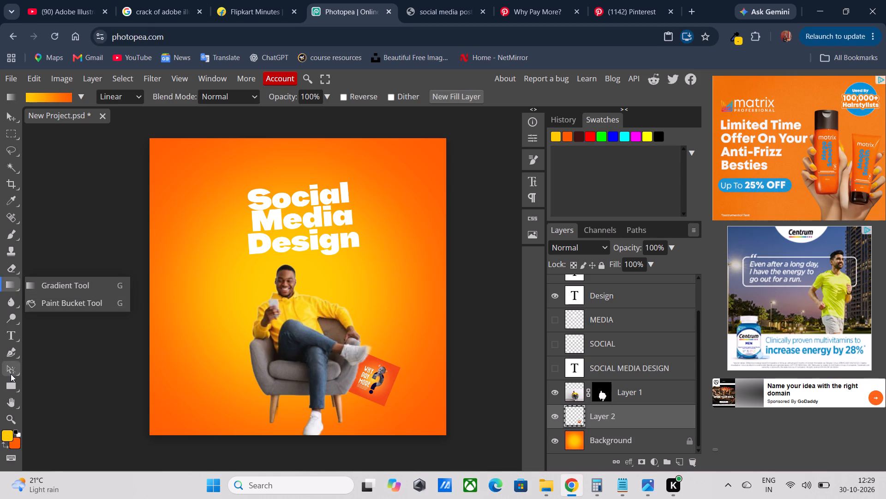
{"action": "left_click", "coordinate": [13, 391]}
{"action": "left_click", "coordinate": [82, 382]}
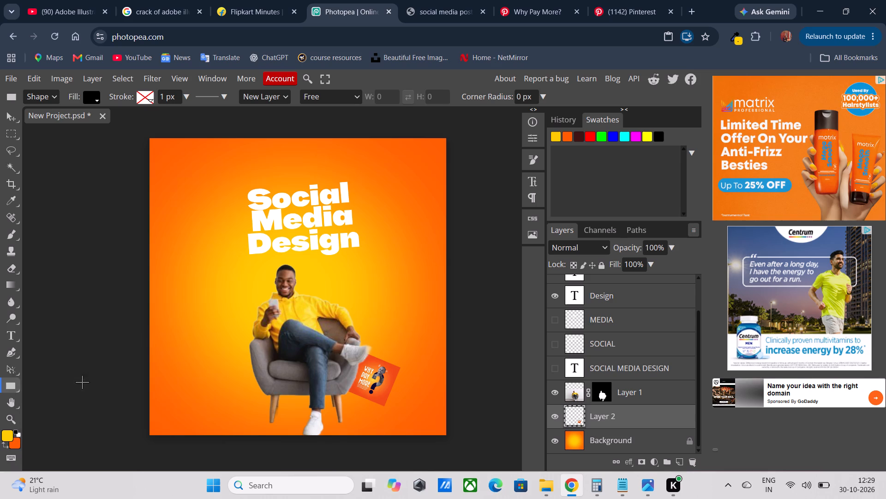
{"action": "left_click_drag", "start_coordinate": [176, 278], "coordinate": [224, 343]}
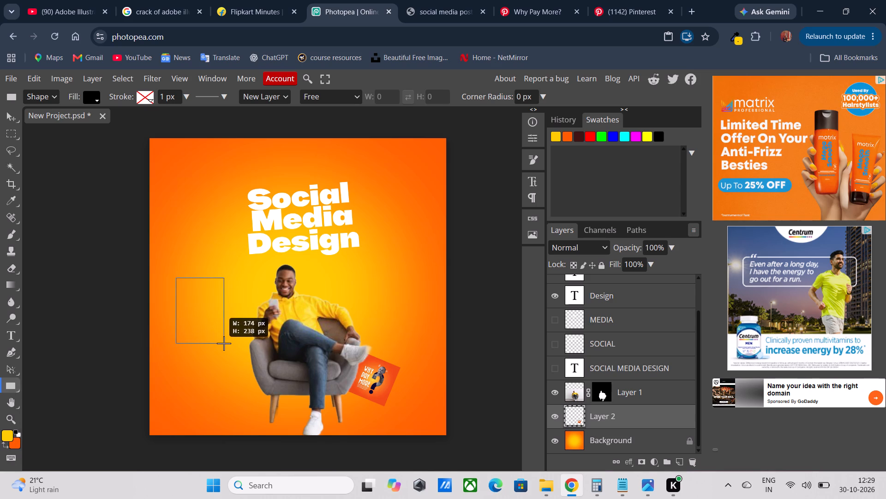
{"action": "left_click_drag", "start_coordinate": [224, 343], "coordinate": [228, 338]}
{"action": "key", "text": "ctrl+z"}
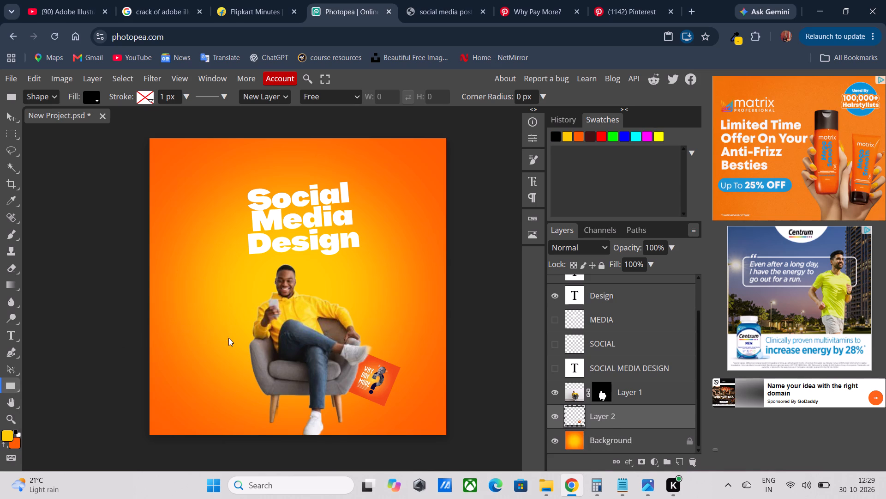
Draw a black rectangle over the "Why Pay More?" card, adjust its size, and rotate it to match the card's tilt.
{"action": "left_click_drag", "start_coordinate": [362, 348], "coordinate": [360, 370]}
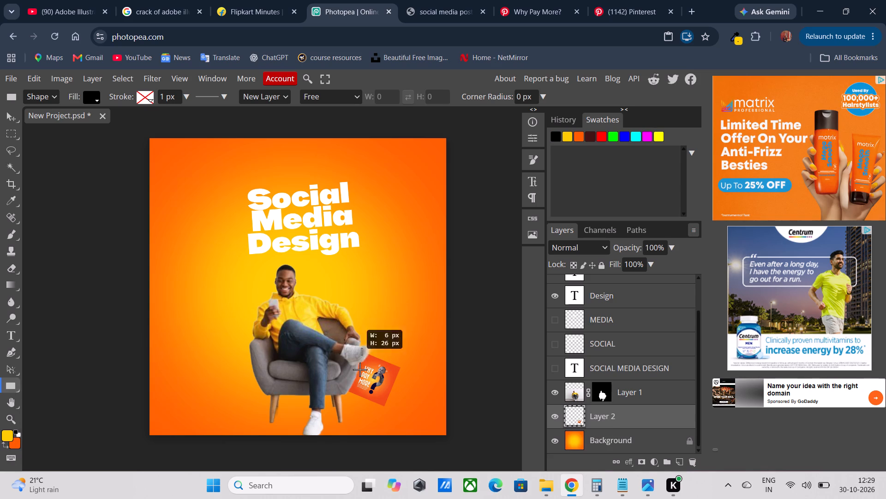
{"action": "left_click_drag", "start_coordinate": [360, 370], "coordinate": [407, 408]}
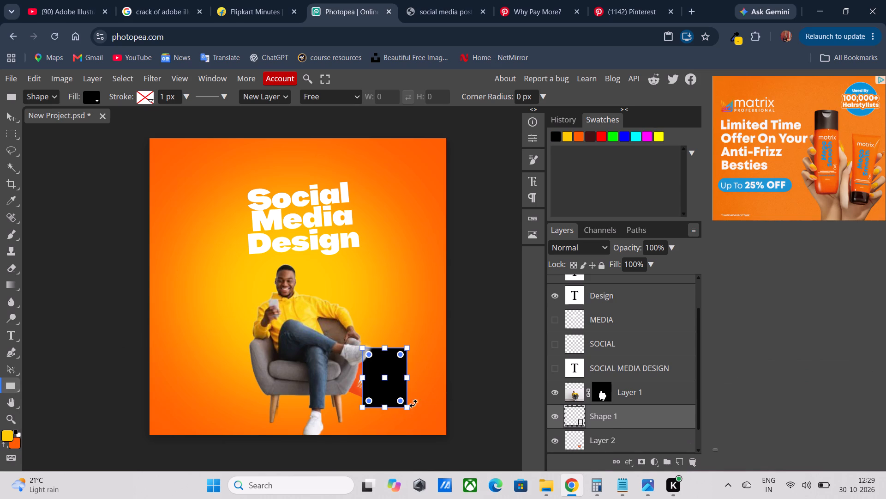
{"action": "left_click_drag", "start_coordinate": [363, 408], "coordinate": [349, 399]}
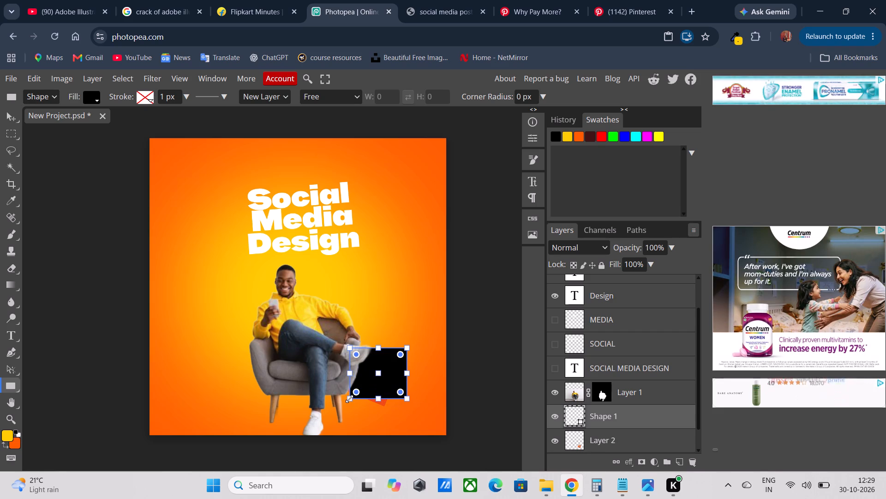
{"action": "left_click_drag", "start_coordinate": [423, 394], "coordinate": [410, 419]}
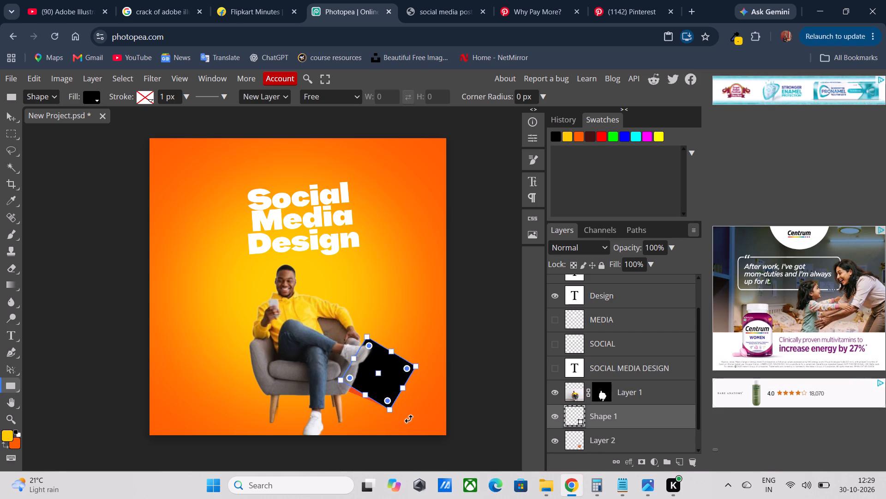
{"action": "left_click_drag", "start_coordinate": [410, 419], "coordinate": [413, 415]}
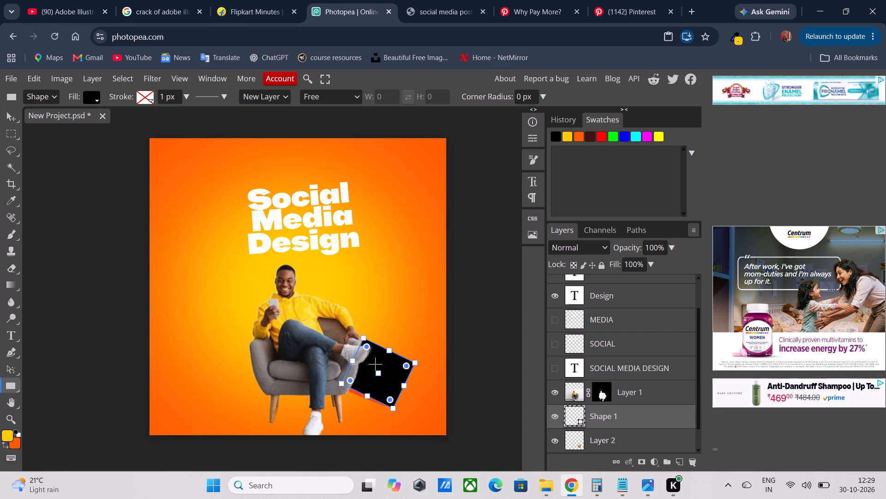
Change the tilted rectangle's fill to white.
{"action": "left_click", "coordinate": [93, 100]}
{"action": "left_click", "coordinate": [186, 168]}
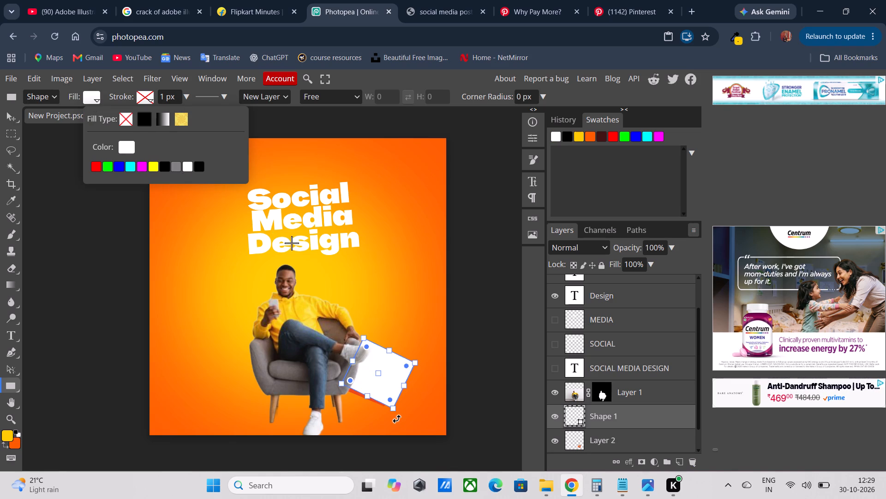
Extend the white rectangle's lower edge so it covers the card with a border margin all around.
{"action": "left_click_drag", "start_coordinate": [342, 383], "coordinate": [339, 389]}
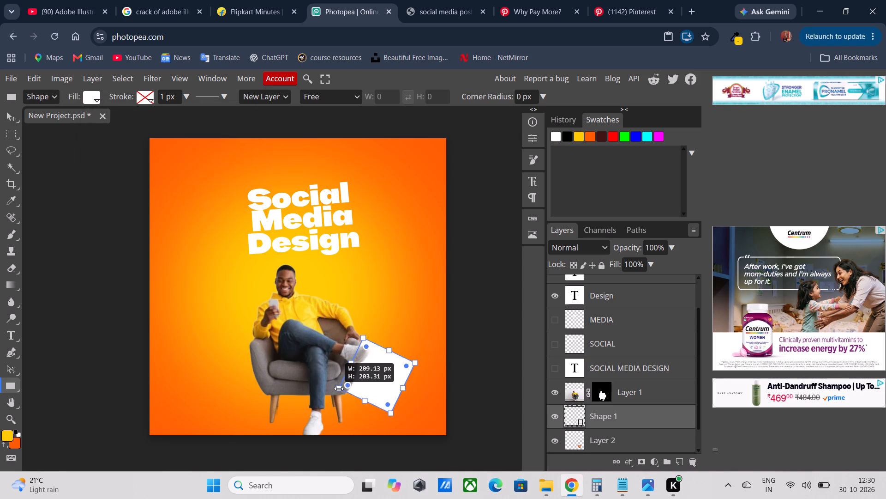
{"action": "left_click_drag", "start_coordinate": [339, 389], "coordinate": [332, 399]}
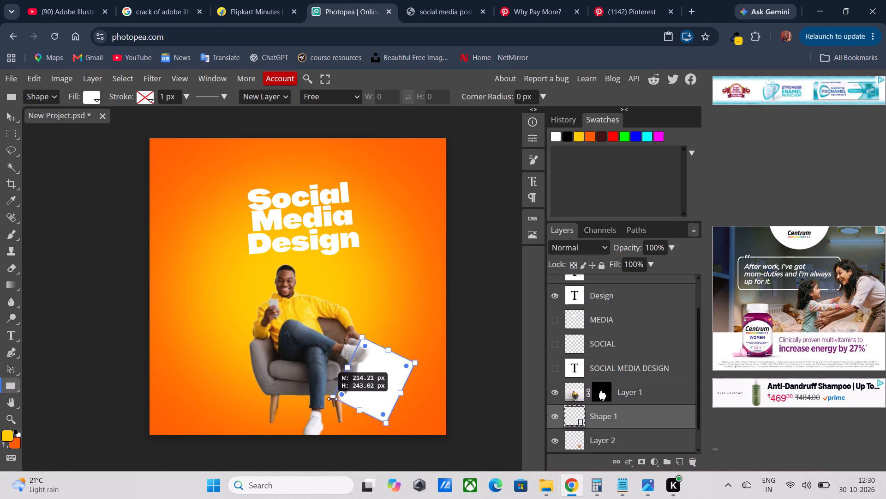
{"action": "left_click_drag", "start_coordinate": [332, 399], "coordinate": [330, 408]}
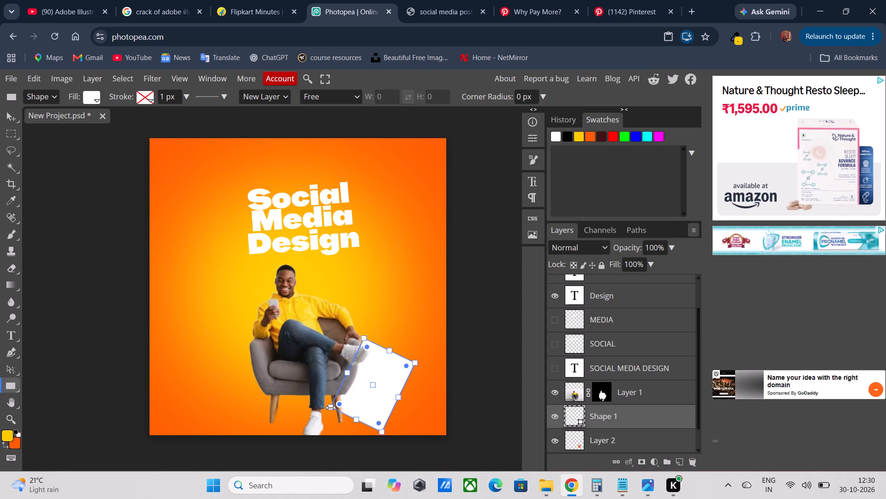
{"action": "left_click_drag", "start_coordinate": [382, 430], "coordinate": [388, 417]}
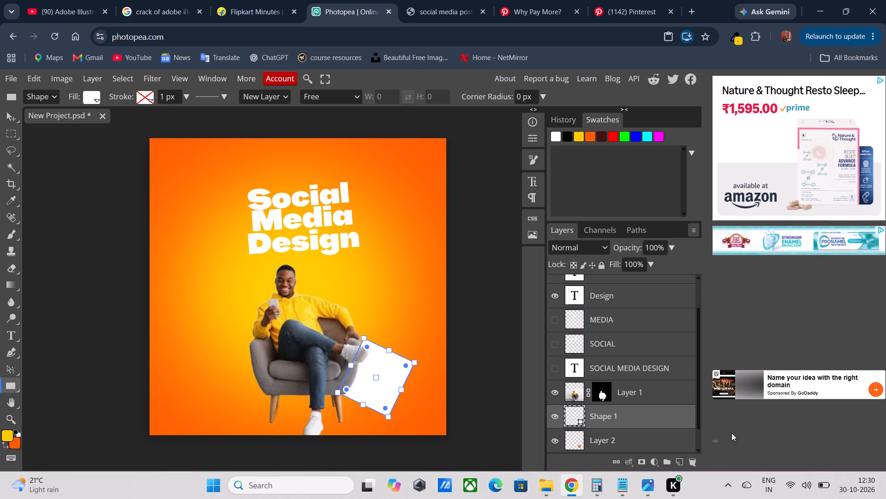
Move the white rectangle's layer beneath the "Why Pay More?" card so it frames the card.
{"action": "left_click_drag", "start_coordinate": [649, 416], "coordinate": [651, 446]}
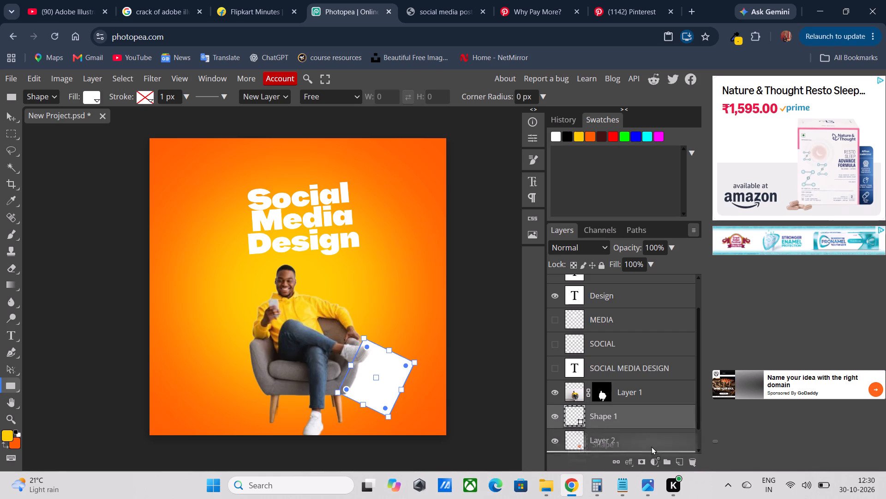
{"action": "left_click_drag", "start_coordinate": [651, 446], "coordinate": [652, 452]}
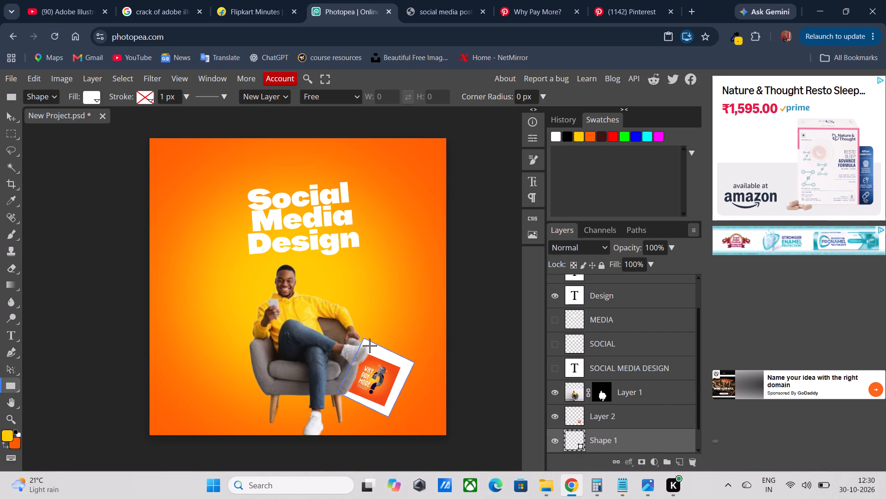
Undo the white frame's layer move, resizing, recolouring and drawing, leaving only the tilted "Why Pay More?" card.
{"action": "left_click", "coordinate": [373, 364]}
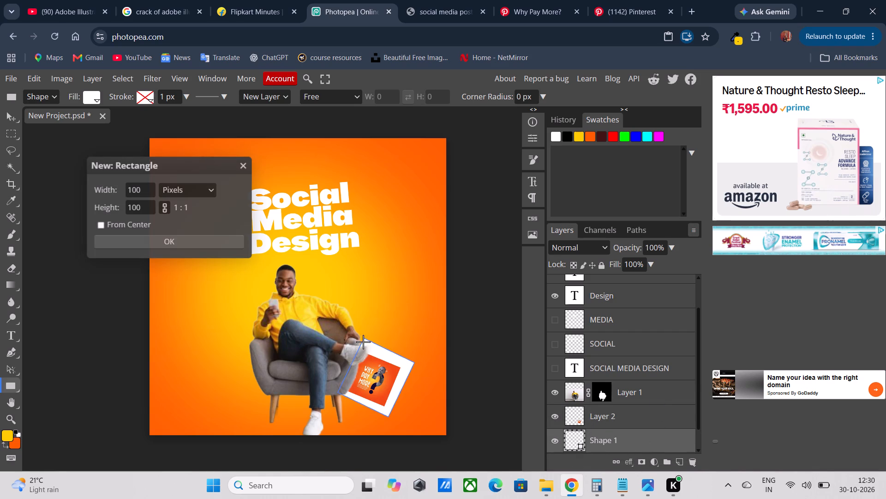
{"action": "left_click_drag", "start_coordinate": [363, 342], "coordinate": [368, 359]}
{"action": "key", "text": "ctrl+z"}
{"action": "key", "text": "ctrl+z"}
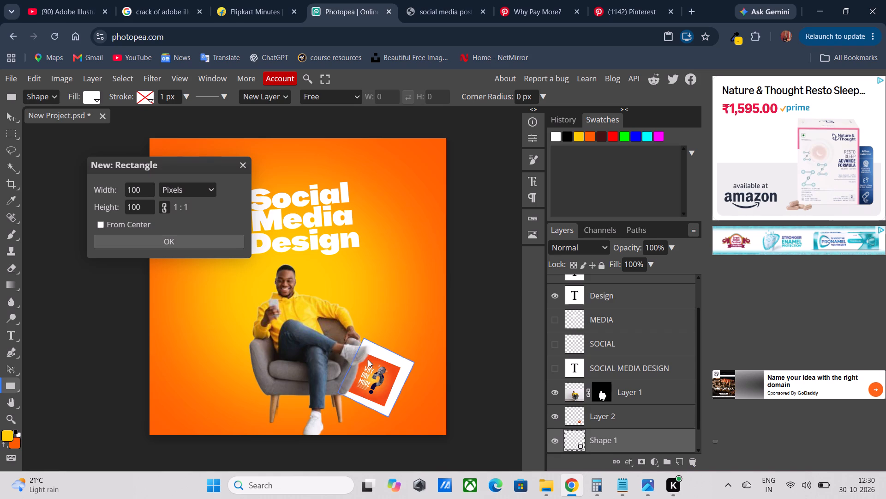
{"action": "key", "text": "ctrl+z"}
{"action": "key", "text": "ctrl+z"}
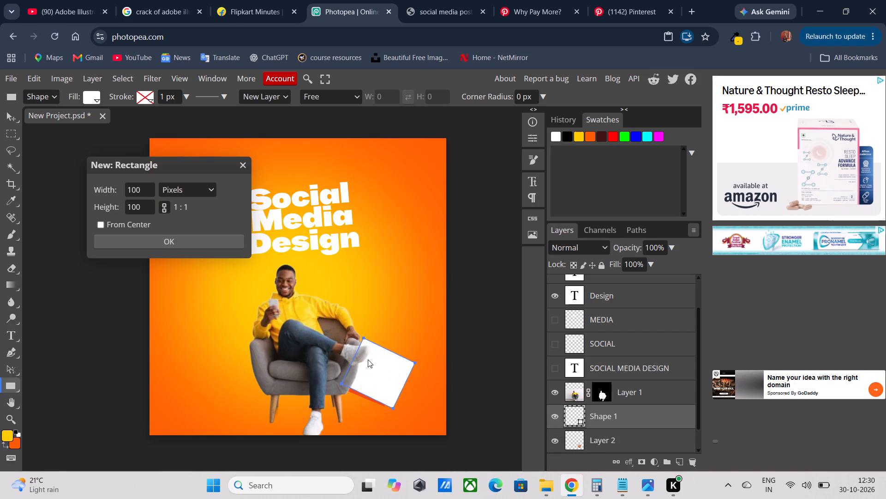
{"action": "key", "text": "ctrl+z"}
{"action": "key", "text": "ctrl+z"}
{"action": "key", "text": "ctrl+z"}
{"action": "key", "text": "ctrl+z"}
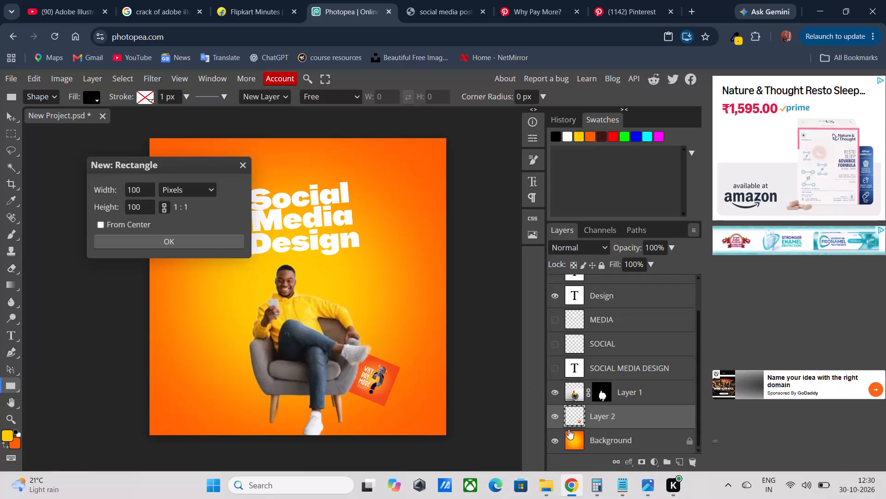
{"action": "key", "text": "ctrl+z"}
{"action": "key", "text": "ctrl+shift+z"}
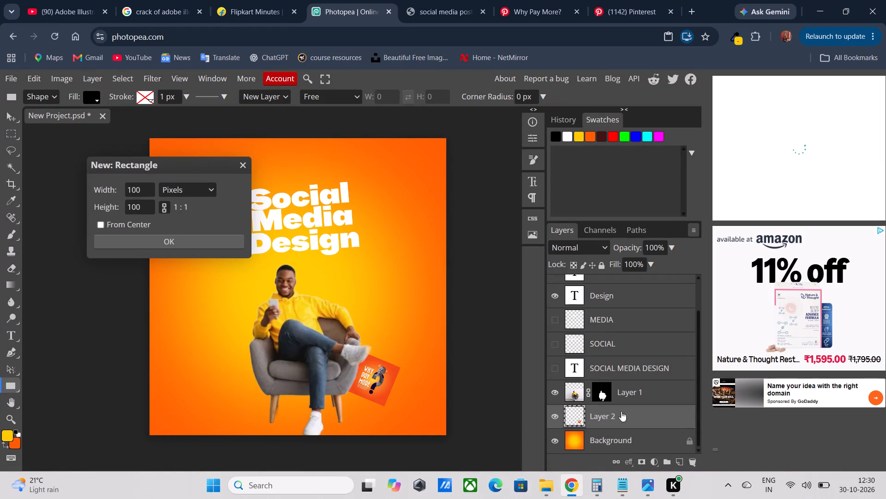
Draw a black rectangle directly above the Background layer, beneath the "Why Pay More?" card, and rotate it to match the card's tilt.
{"action": "scroll", "coordinate": [640, 413], "scroll_direction": "down", "scroll_amount": 2}
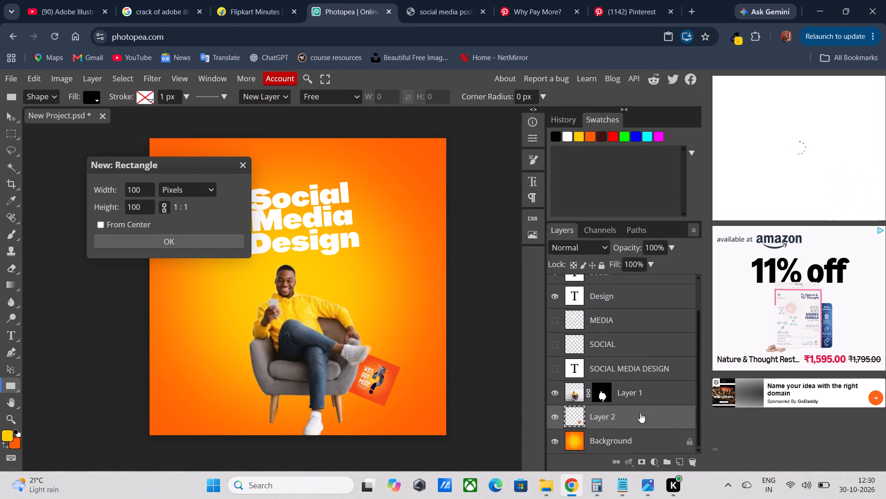
{"action": "left_click", "coordinate": [642, 416]}
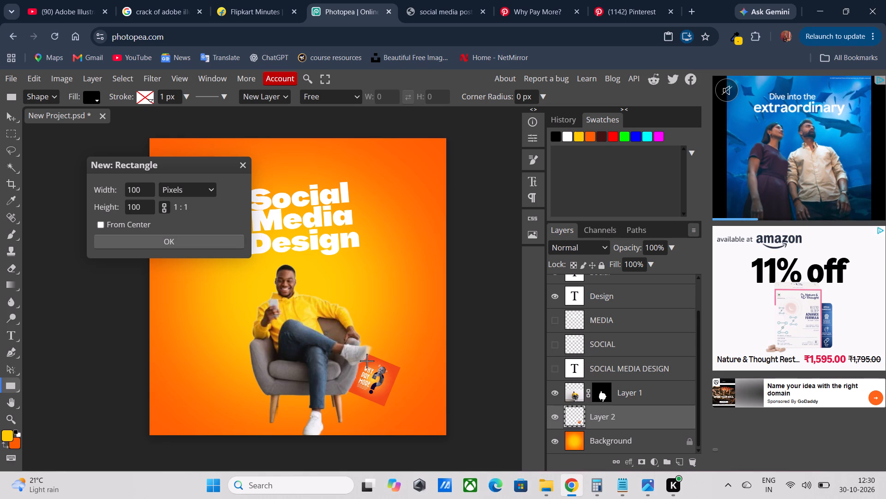
{"action": "left_click", "coordinate": [579, 443]}
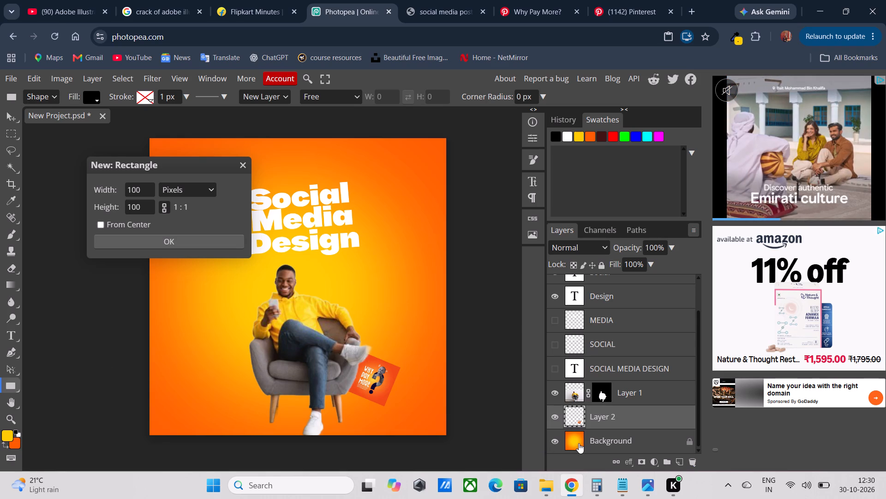
{"action": "left_click_drag", "start_coordinate": [365, 356], "coordinate": [407, 413]}
{"action": "scroll", "coordinate": [706, 432], "scroll_direction": "down", "scroll_amount": 1}
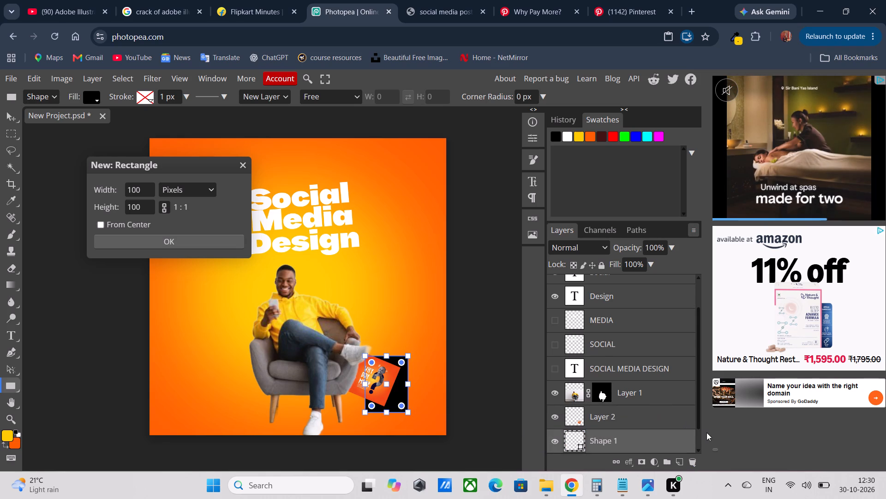
{"action": "scroll", "coordinate": [706, 432], "scroll_direction": "down", "scroll_amount": 1}
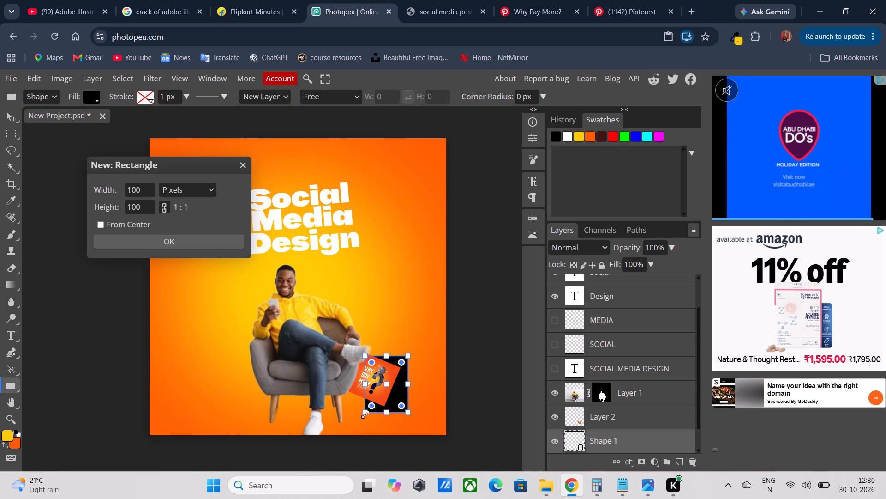
{"action": "left_click_drag", "start_coordinate": [418, 399], "coordinate": [406, 414]}
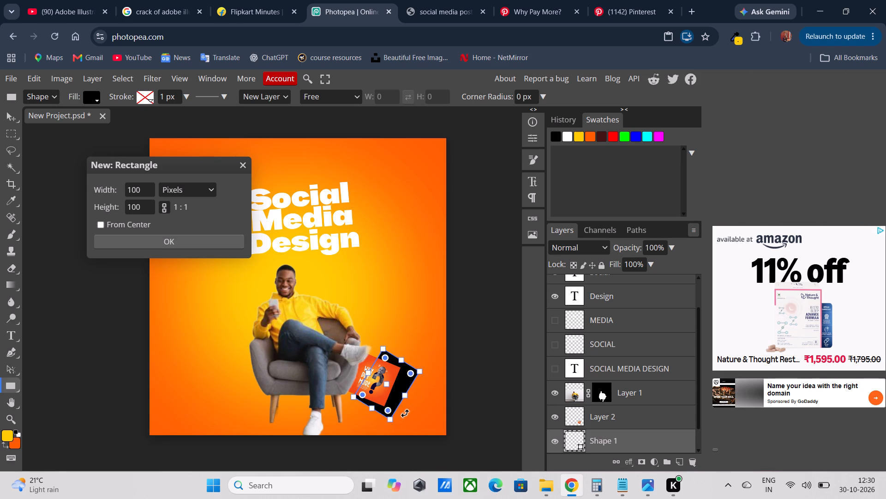
{"action": "left_click_drag", "start_coordinate": [406, 414], "coordinate": [411, 412]}
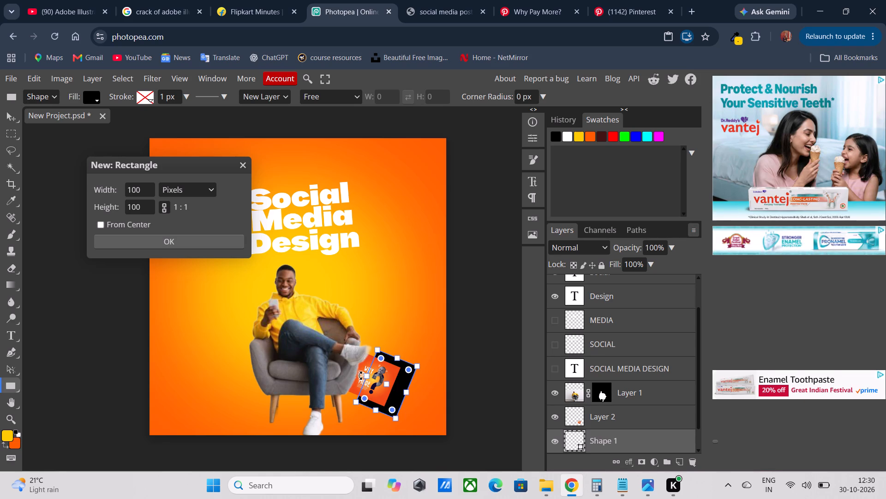
{"action": "left_click", "coordinate": [413, 412]}
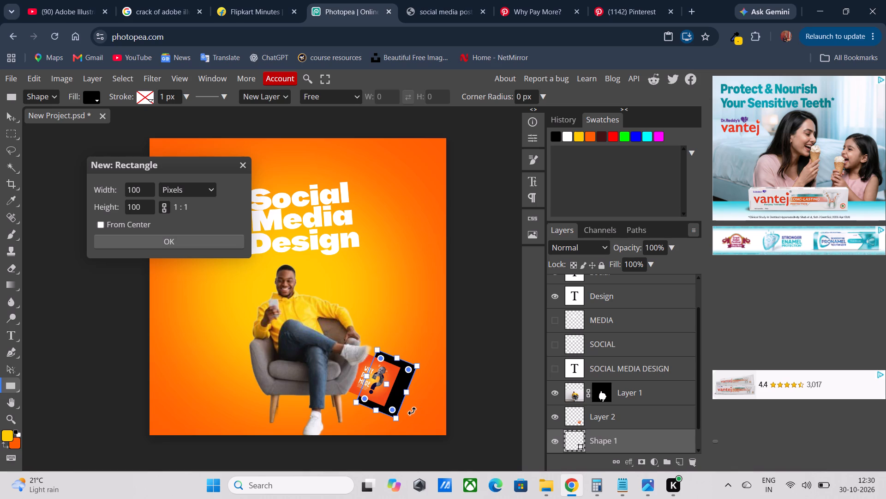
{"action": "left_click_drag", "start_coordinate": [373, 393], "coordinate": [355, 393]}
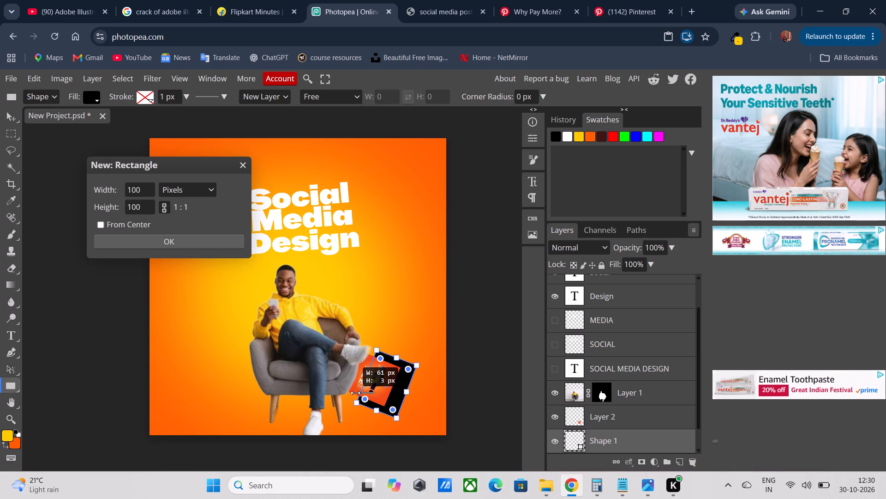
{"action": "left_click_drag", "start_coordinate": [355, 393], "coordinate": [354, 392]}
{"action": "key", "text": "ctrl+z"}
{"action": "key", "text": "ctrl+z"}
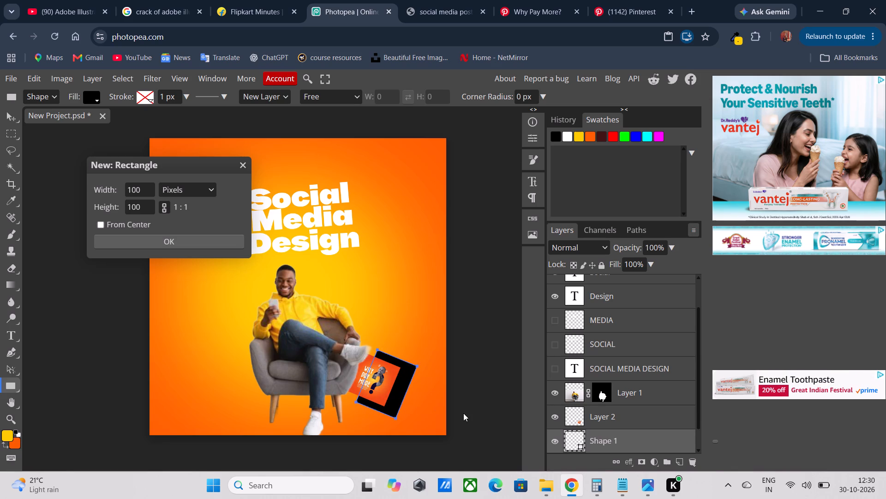
Enlarge the tilted black rectangle so it extends past the "Why Pay More?" card on every side.
{"action": "left_click", "coordinate": [360, 403]}
{"action": "left_click_drag", "start_coordinate": [360, 403], "coordinate": [349, 396]}
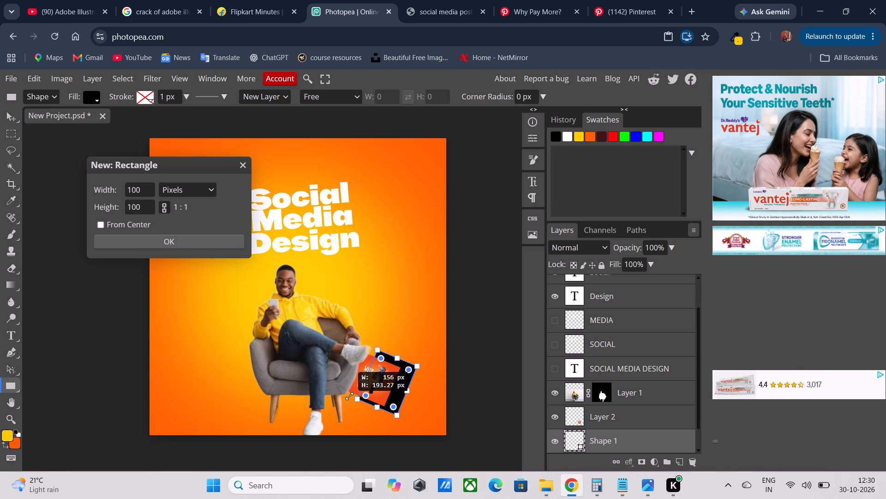
{"action": "left_click_drag", "start_coordinate": [349, 396], "coordinate": [339, 409]}
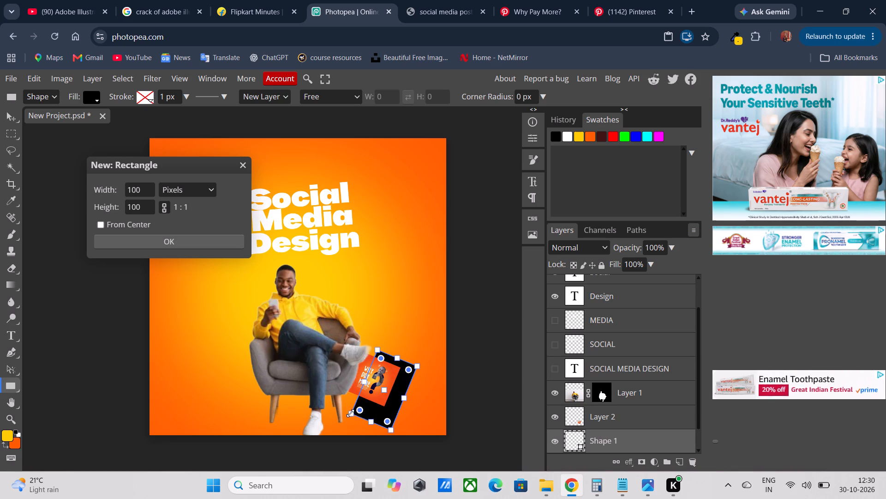
{"action": "left_click_drag", "start_coordinate": [350, 413], "coordinate": [329, 395]}
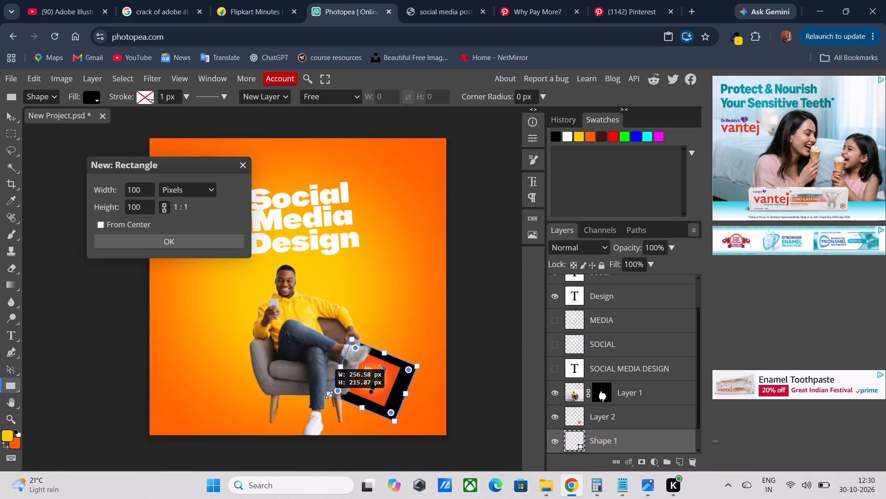
{"action": "left_click_drag", "start_coordinate": [329, 395], "coordinate": [329, 400]}
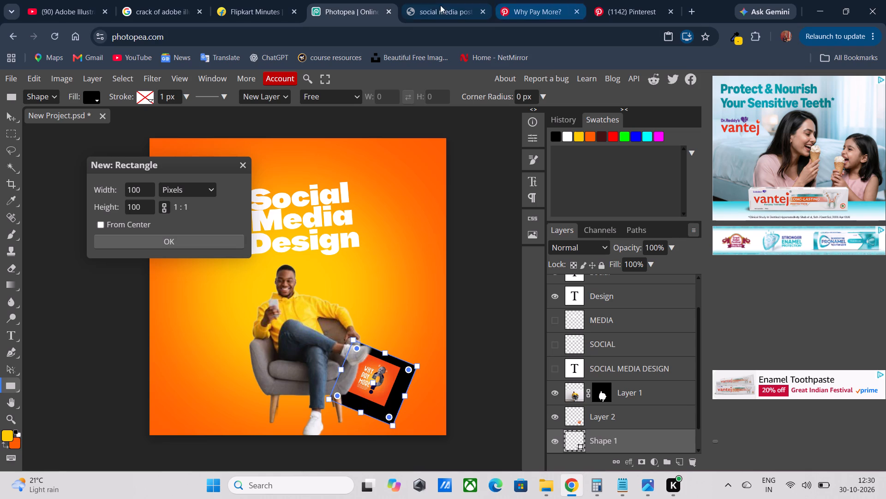
Check the card frames on the reference poster and round all four corners of the black rectangle to match.
{"action": "left_click", "coordinate": [429, 6]}
{"action": "left_click", "coordinate": [367, 0]}
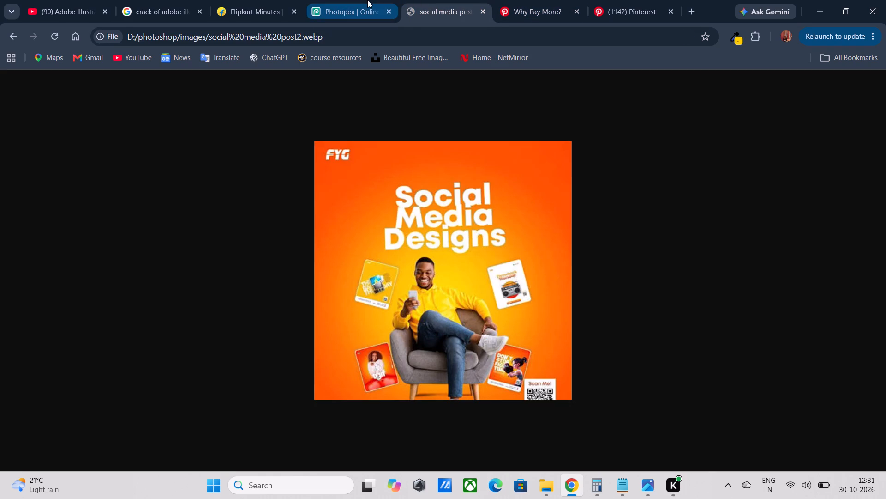
{"action": "left_click", "coordinate": [353, 339]}
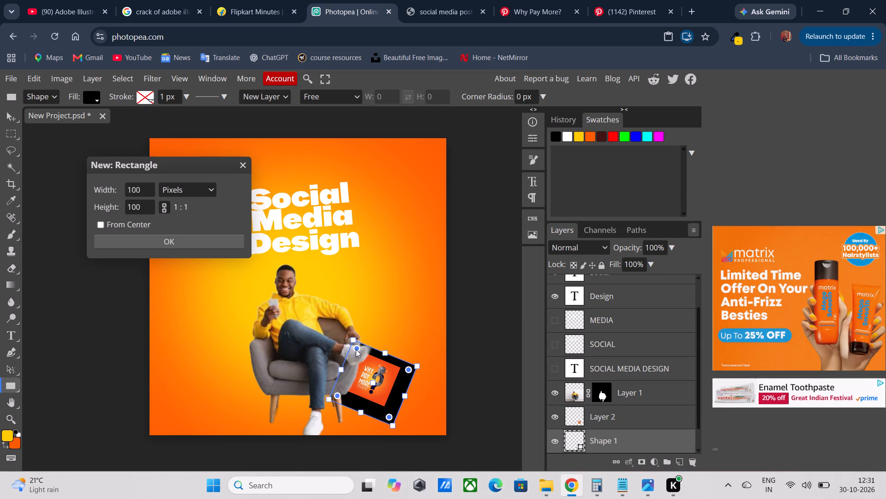
{"action": "left_click_drag", "start_coordinate": [356, 349], "coordinate": [358, 355]}
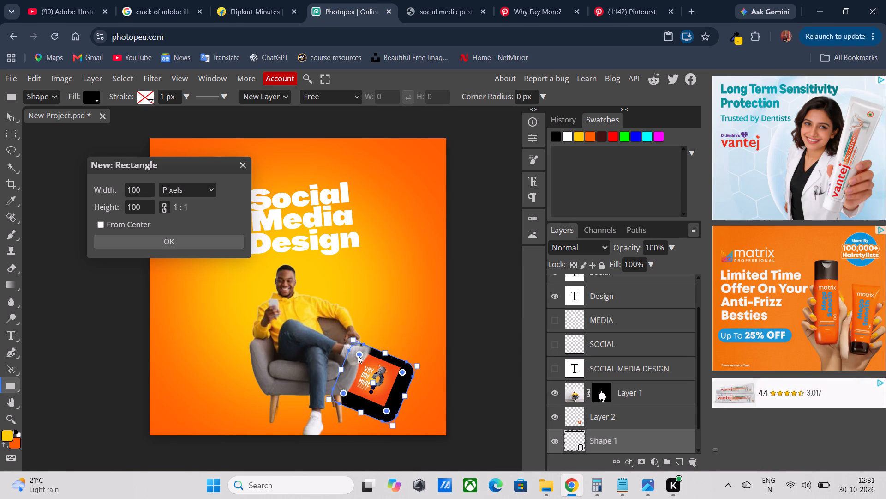
{"action": "left_click_drag", "start_coordinate": [358, 354], "coordinate": [360, 360]}
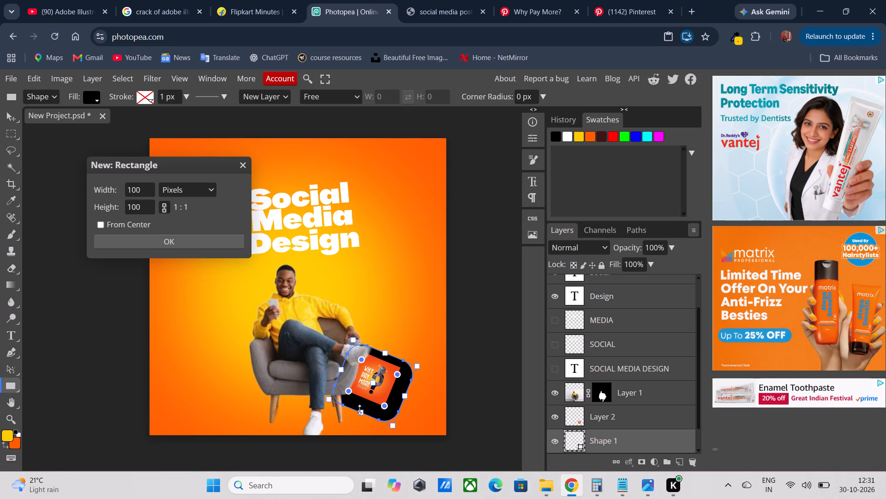
Fit the rounded rectangle closely around the card at about 193 × 223 px, with a deeper lower margin and smaller corner rounding.
{"action": "left_click_drag", "start_coordinate": [359, 409], "coordinate": [360, 415]}
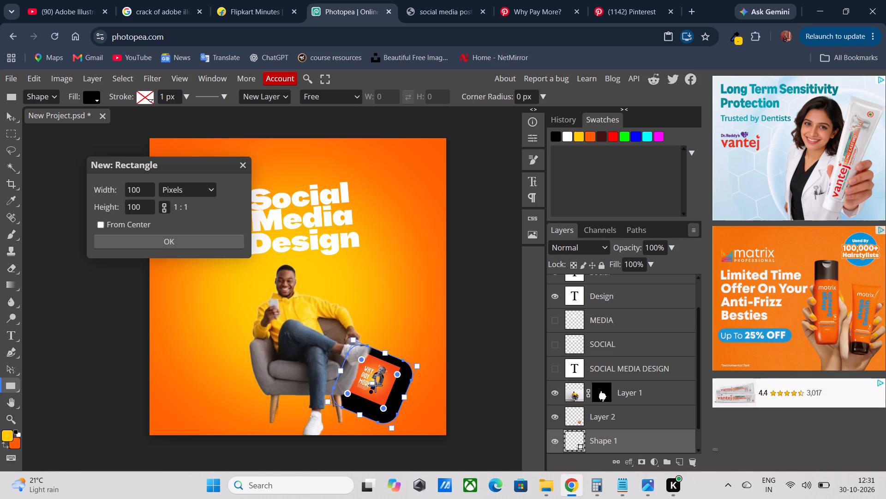
{"action": "left_click_drag", "start_coordinate": [386, 353], "coordinate": [385, 358]}
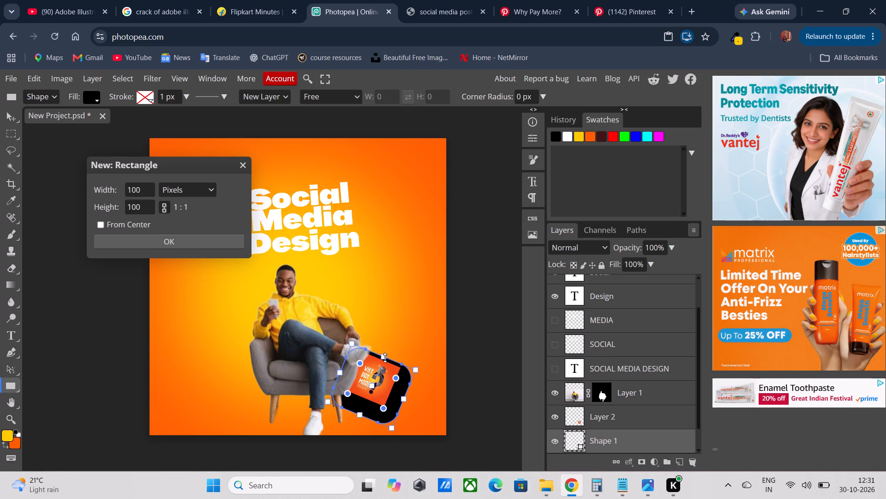
{"action": "left_click_drag", "start_coordinate": [341, 372], "coordinate": [347, 375]}
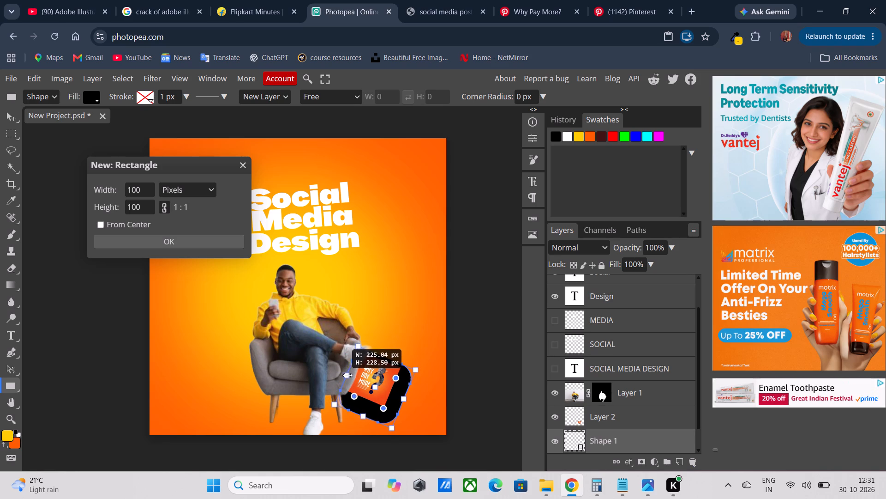
{"action": "left_click_drag", "start_coordinate": [347, 375], "coordinate": [352, 377]}
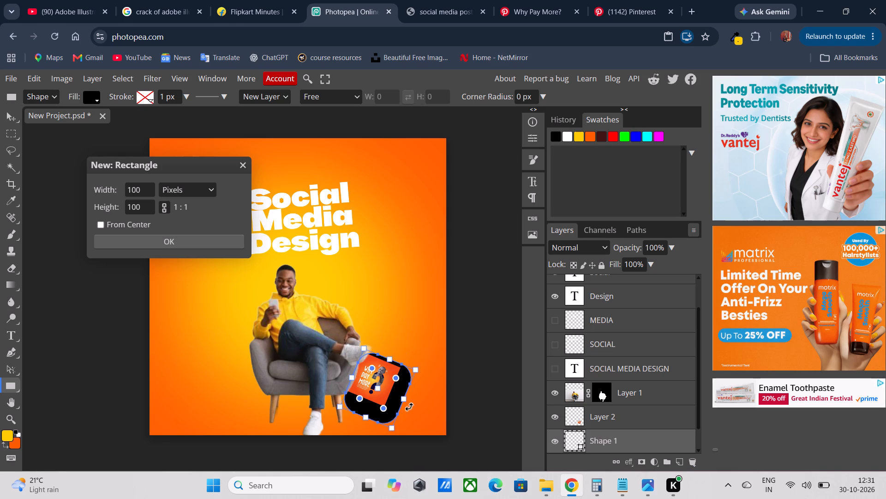
{"action": "left_click_drag", "start_coordinate": [403, 401], "coordinate": [395, 400]}
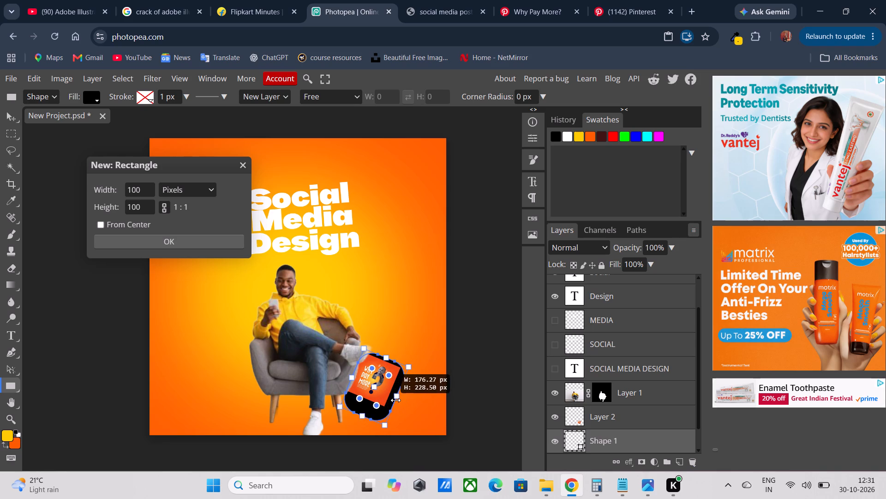
{"action": "left_click_drag", "start_coordinate": [395, 400], "coordinate": [393, 401]}
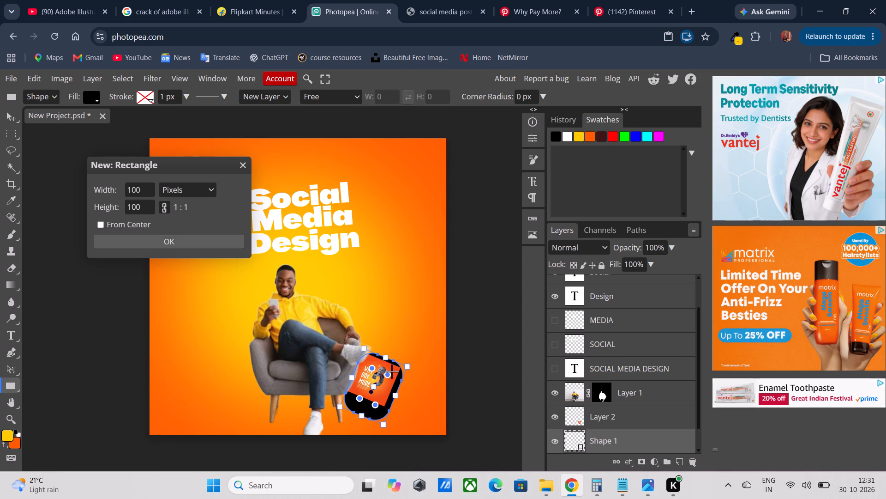
{"action": "left_click_drag", "start_coordinate": [389, 373], "coordinate": [395, 371]}
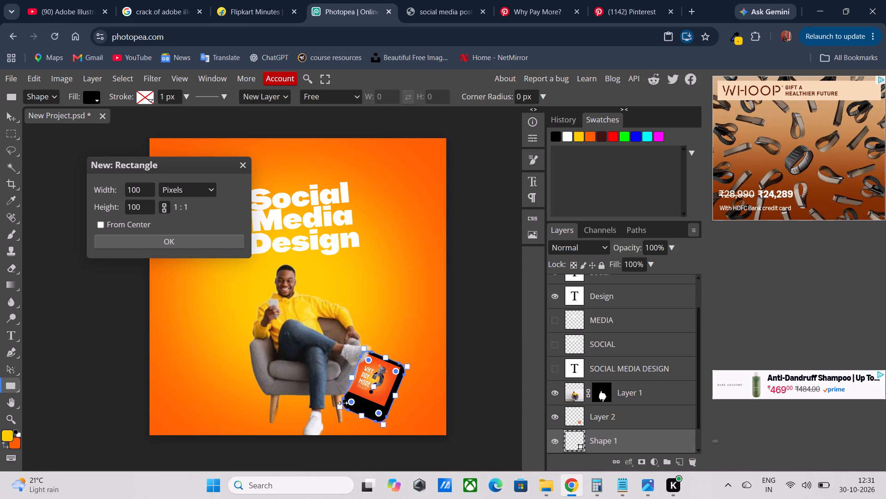
{"action": "left_click_drag", "start_coordinate": [340, 408], "coordinate": [335, 402]}
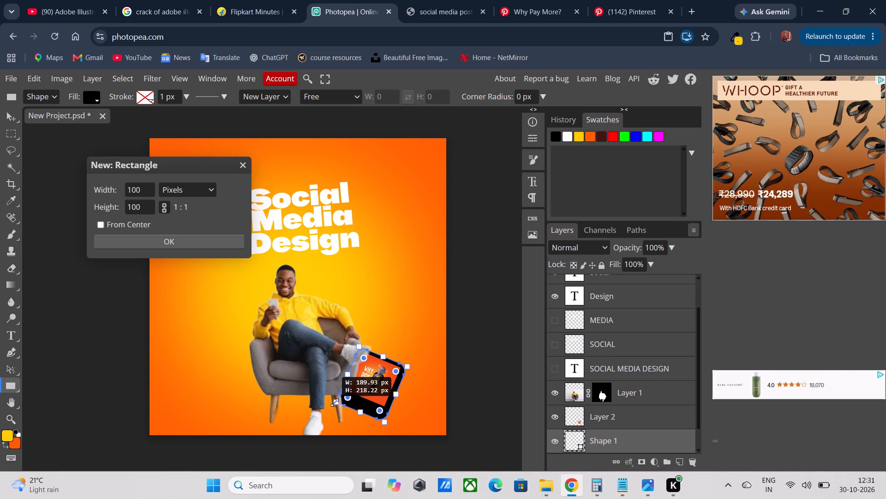
{"action": "left_click_drag", "start_coordinate": [335, 402], "coordinate": [335, 403]}
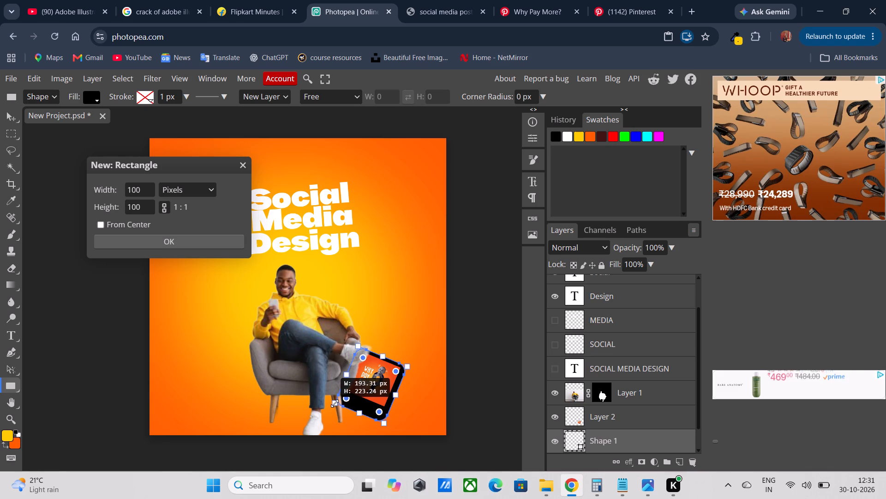
{"action": "left_click_drag", "start_coordinate": [335, 403], "coordinate": [335, 403]}
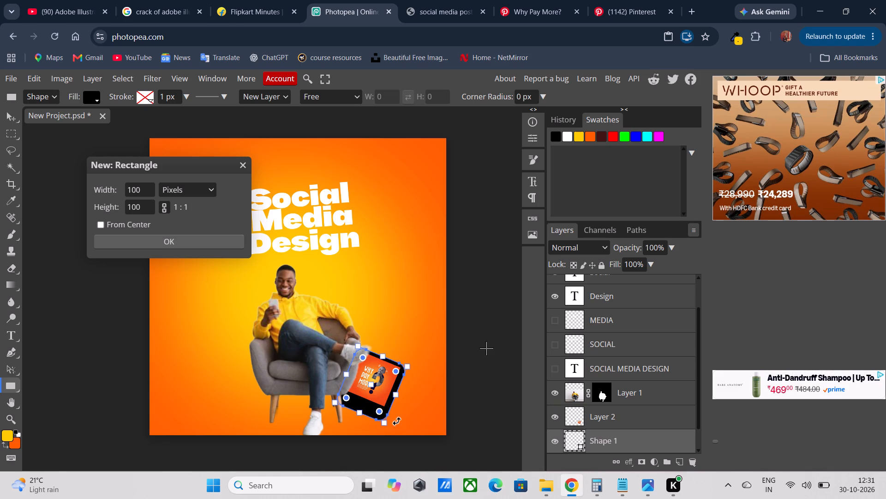
Change the rounded rectangle's fill to white.
{"action": "left_click", "coordinate": [96, 97]}
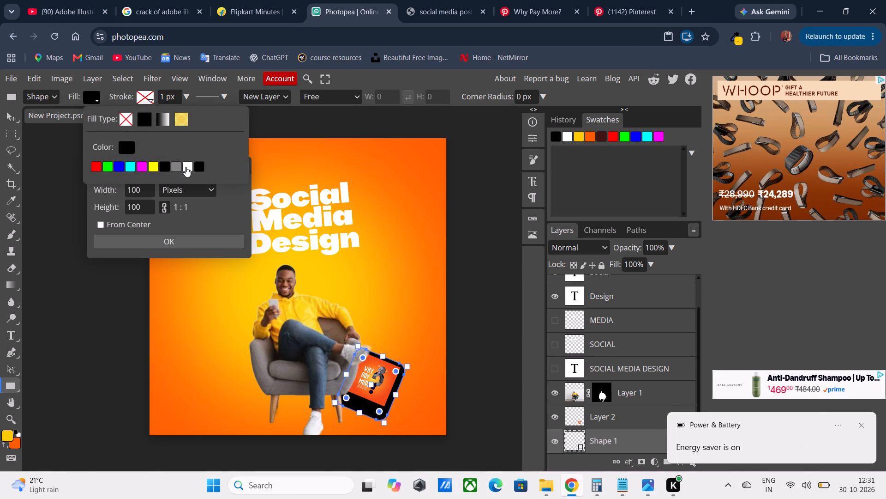
{"action": "left_click", "coordinate": [186, 167]}
{"action": "left_click", "coordinate": [486, 225]}
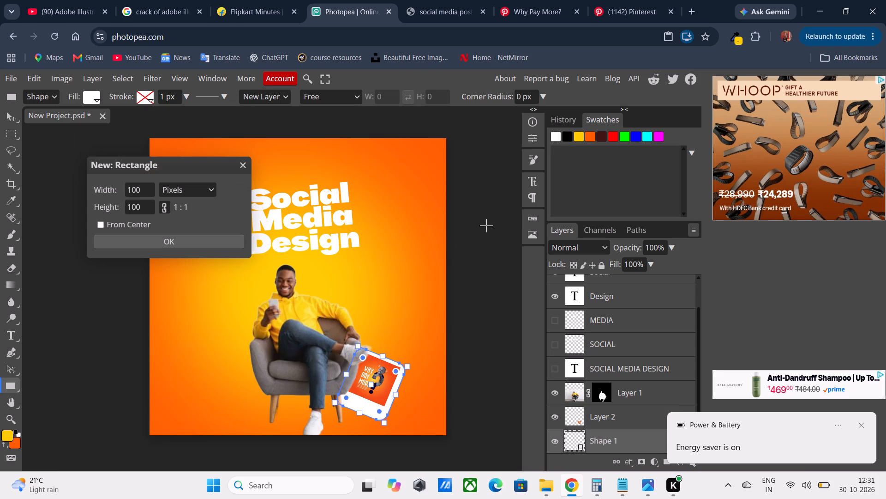
Dismiss the new rectangle prompt and nudge the white rounded frame so it sits more evenly around the "Why Pay More?" card.
{"action": "left_click", "coordinate": [248, 164]}
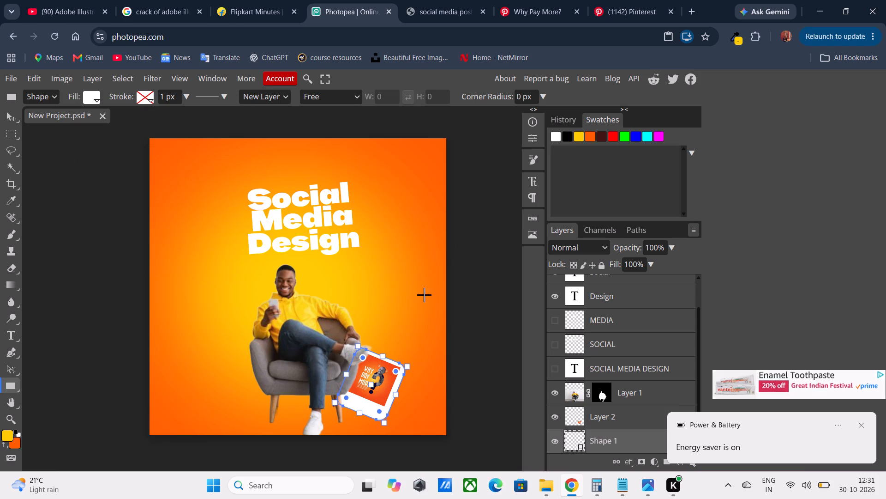
{"action": "key", "text": "v"}
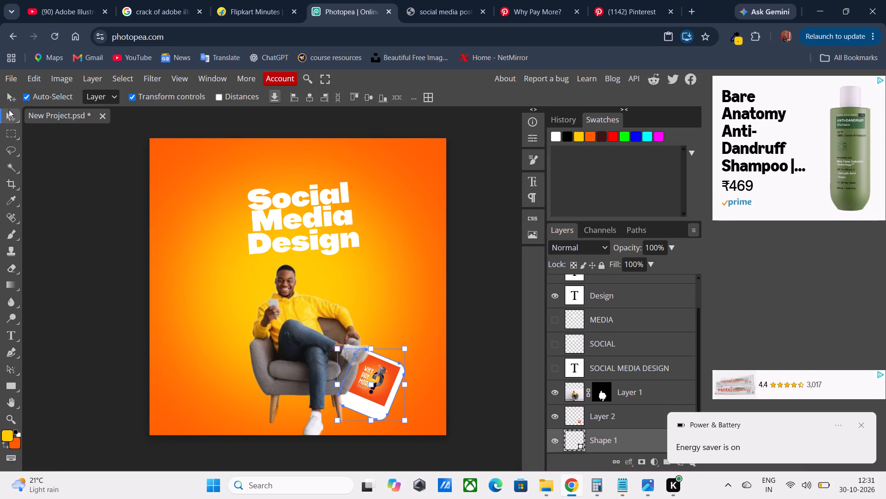
{"action": "left_click", "coordinate": [373, 406]}
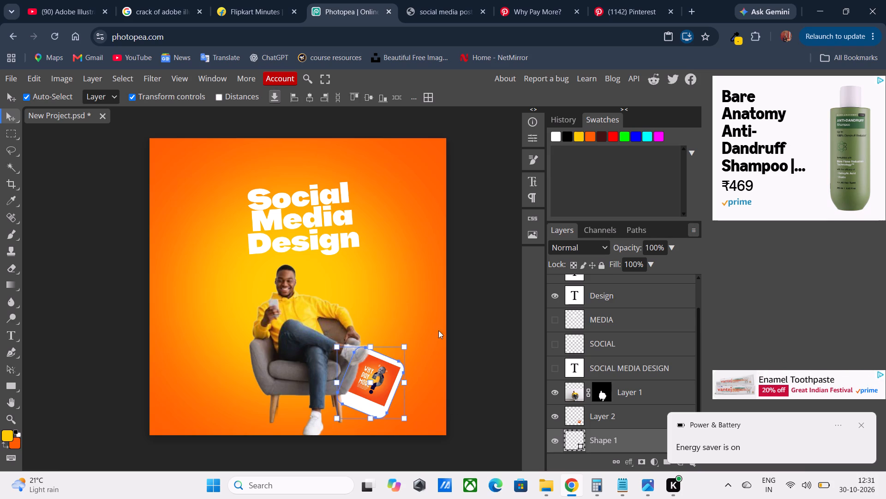
{"action": "left_click", "coordinate": [437, 319]}
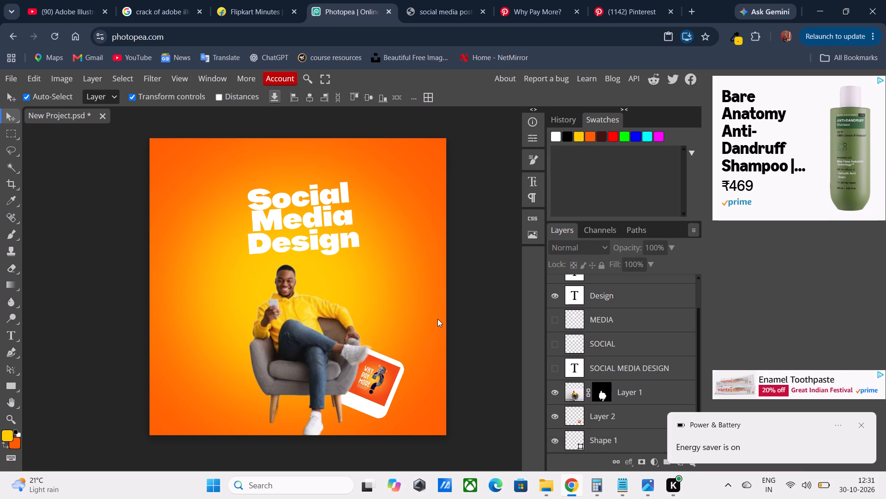
{"action": "left_click", "coordinate": [371, 406]}
{"action": "left_click", "coordinate": [371, 406]}
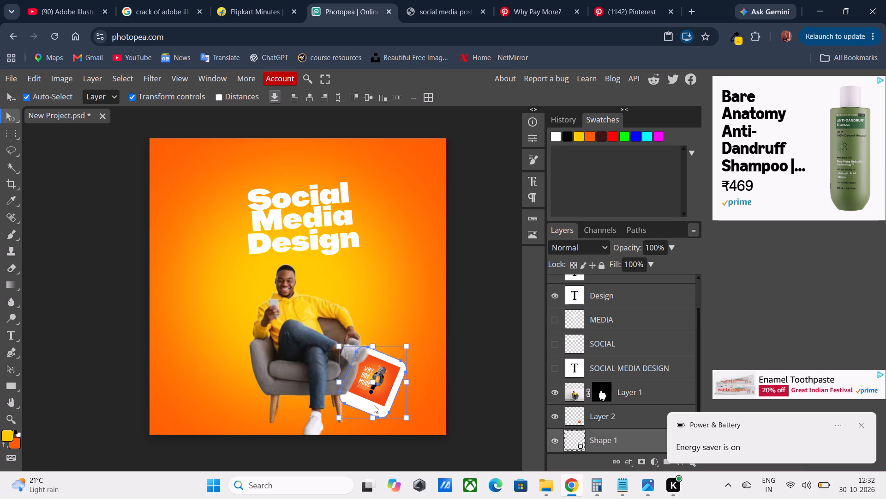
{"action": "left_click", "coordinate": [431, 276]}
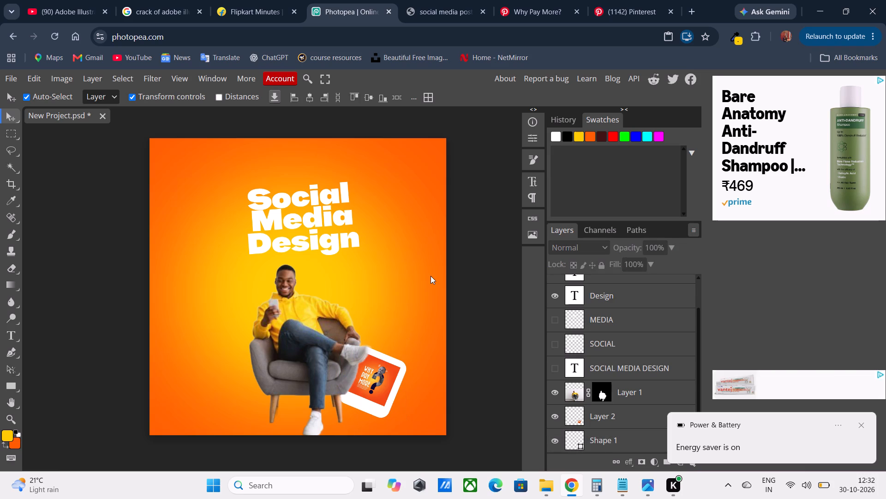
Following the reference poster's card placement, move the white frame up beside the title to about X 938, Y 389 px, rotated about -20.2°.
{"action": "left_click", "coordinate": [453, 2]}
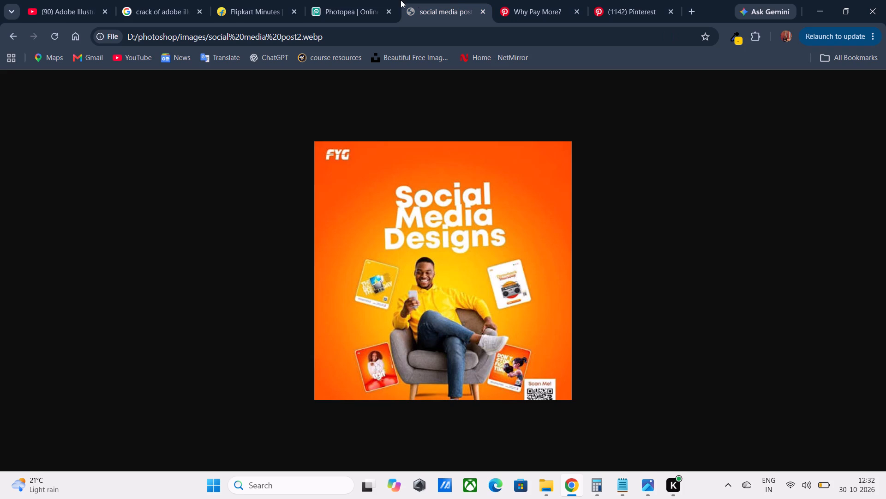
{"action": "left_click", "coordinate": [343, 2]}
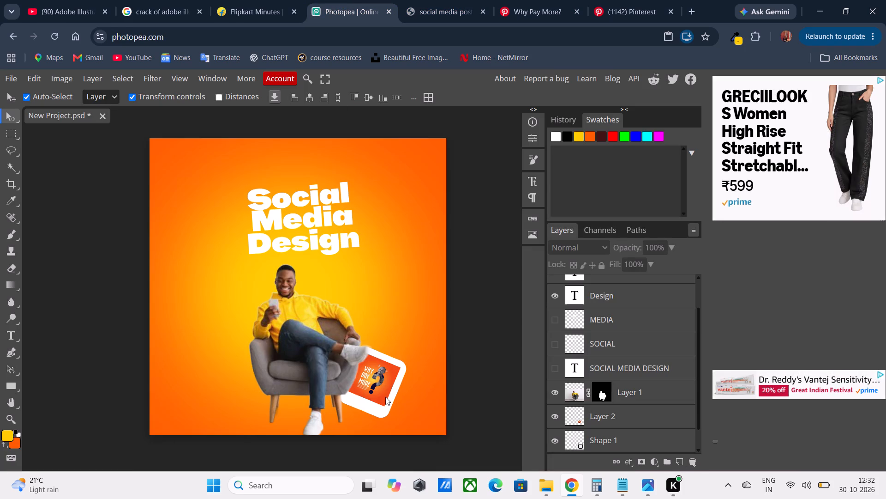
{"action": "left_click_drag", "start_coordinate": [376, 413], "coordinate": [401, 305]}
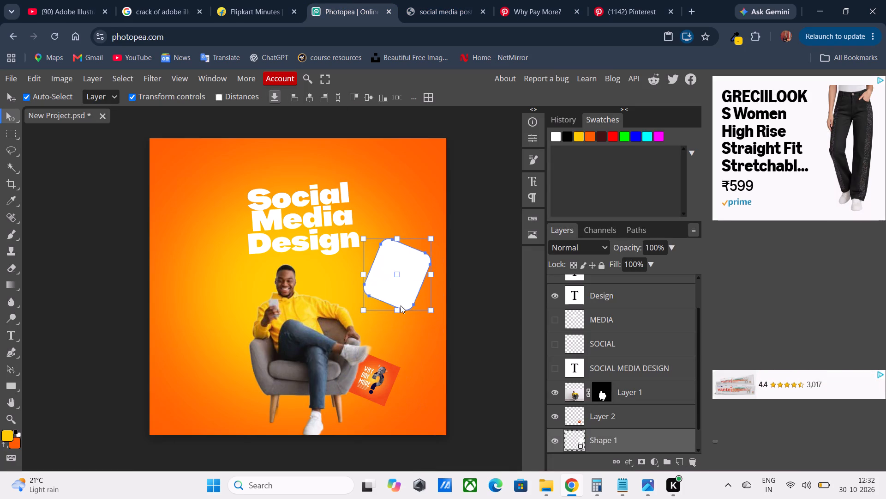
{"action": "left_click_drag", "start_coordinate": [428, 319], "coordinate": [437, 309]}
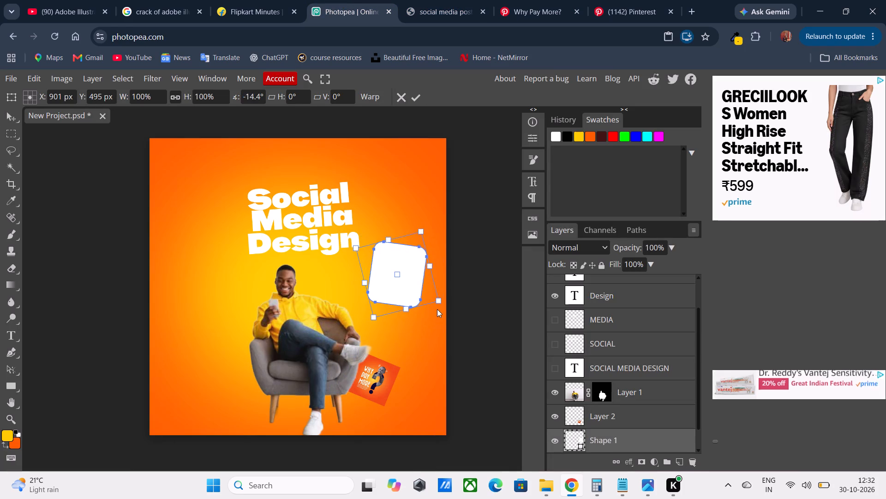
{"action": "left_click_drag", "start_coordinate": [437, 309], "coordinate": [438, 304]}
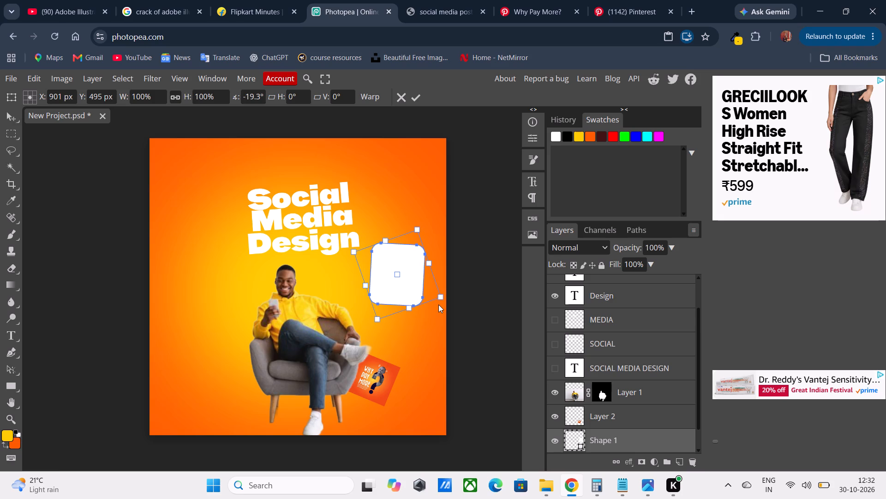
{"action": "left_click_drag", "start_coordinate": [438, 304], "coordinate": [438, 304]}
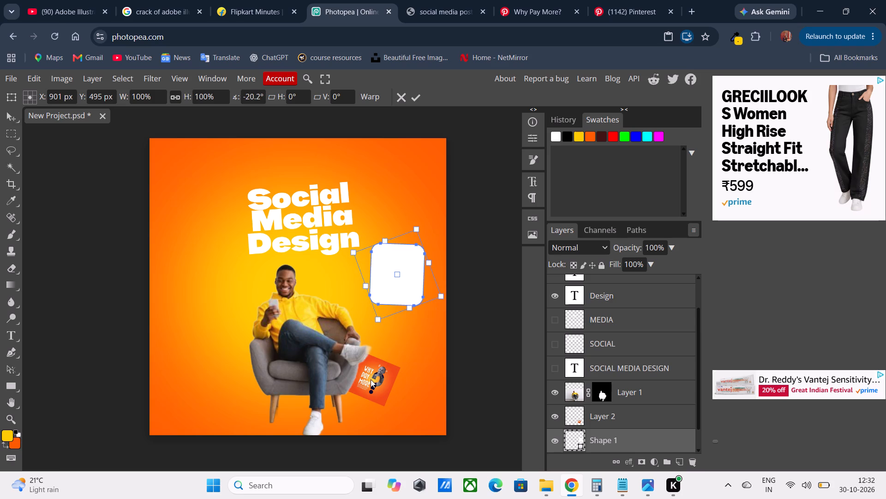
{"action": "left_click_drag", "start_coordinate": [370, 378], "coordinate": [380, 349]}
{"action": "left_click", "coordinate": [380, 349]}
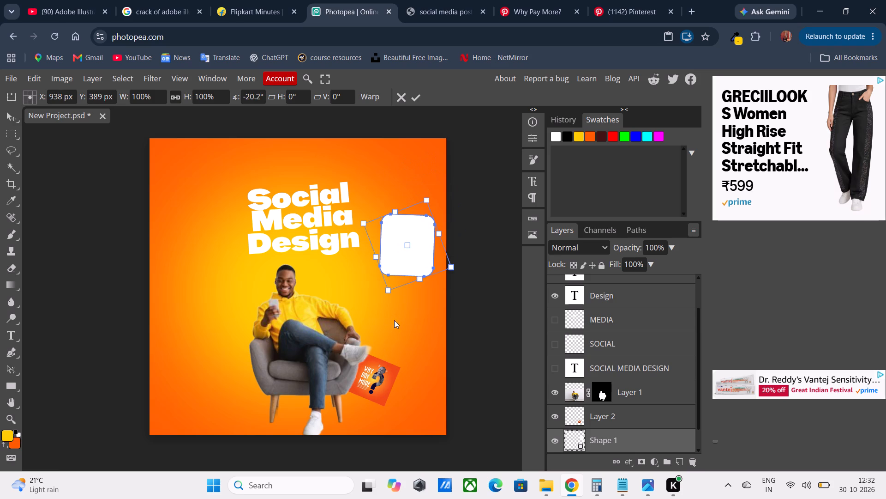
{"action": "left_click", "coordinate": [414, 98]}
Move the "Why Pay More?" card up onto the relocated white frame.
{"action": "left_click", "coordinate": [370, 375]}
{"action": "left_click_drag", "start_coordinate": [370, 375], "coordinate": [404, 241]}
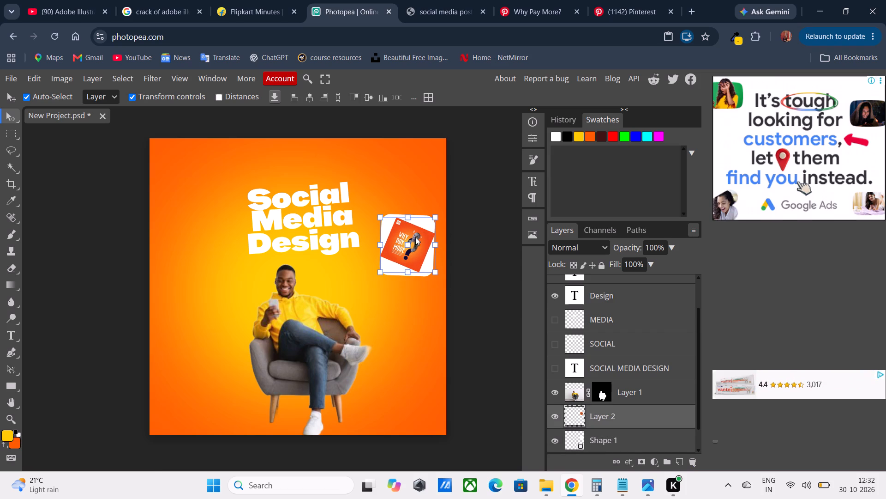
{"action": "left_click", "coordinate": [398, 350]}
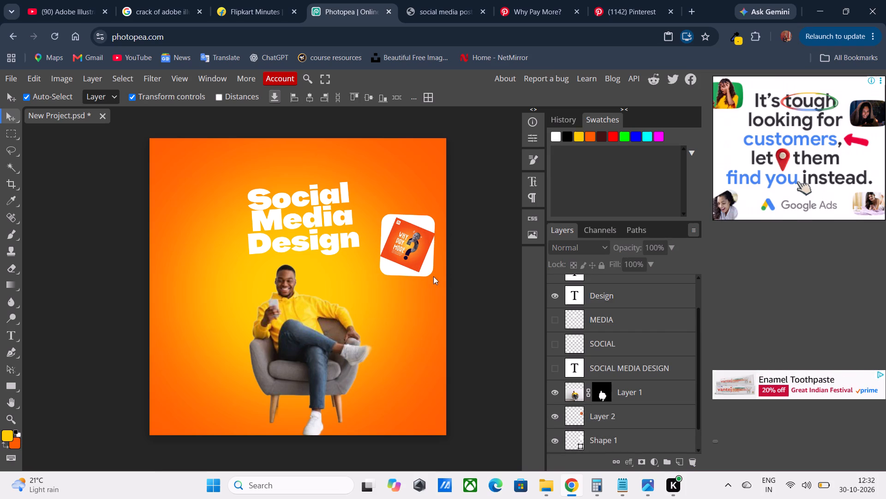
Rotate the white frame about 22.3° to match the tilt of the "Why Pay More?" card.
{"action": "left_click", "coordinate": [427, 267]}
{"action": "left_click", "coordinate": [427, 267]}
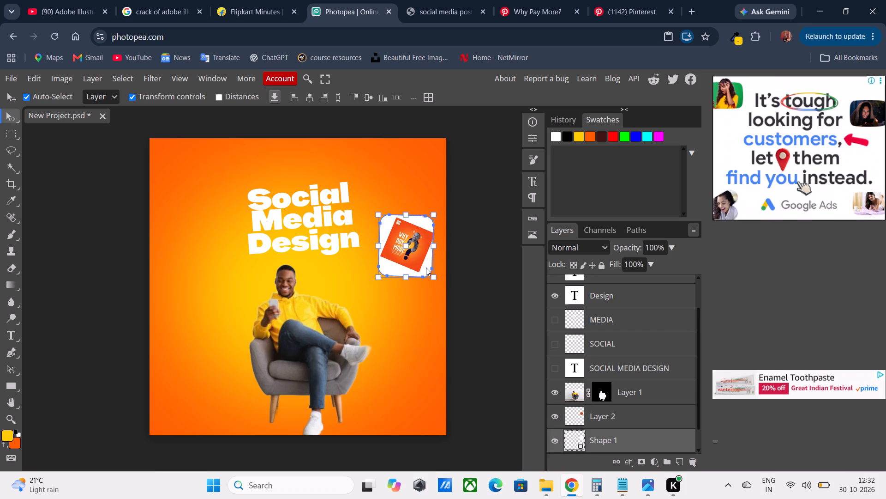
{"action": "left_click_drag", "start_coordinate": [443, 268], "coordinate": [438, 287]}
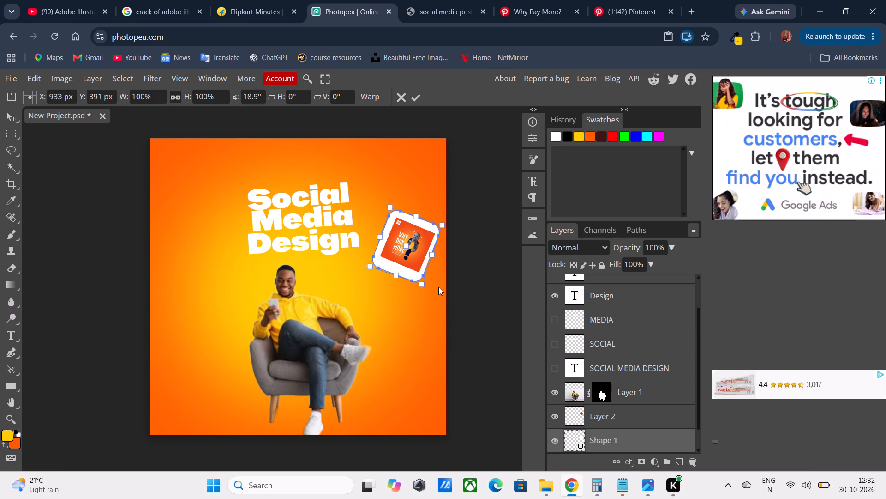
{"action": "left_click_drag", "start_coordinate": [438, 287], "coordinate": [434, 290]}
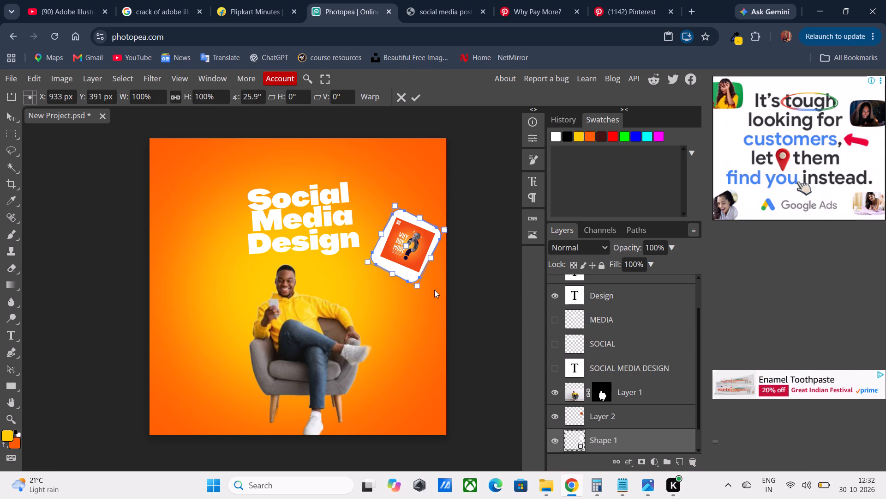
{"action": "left_click_drag", "start_coordinate": [434, 290], "coordinate": [434, 290]}
{"action": "left_click_drag", "start_coordinate": [434, 289], "coordinate": [435, 289]}
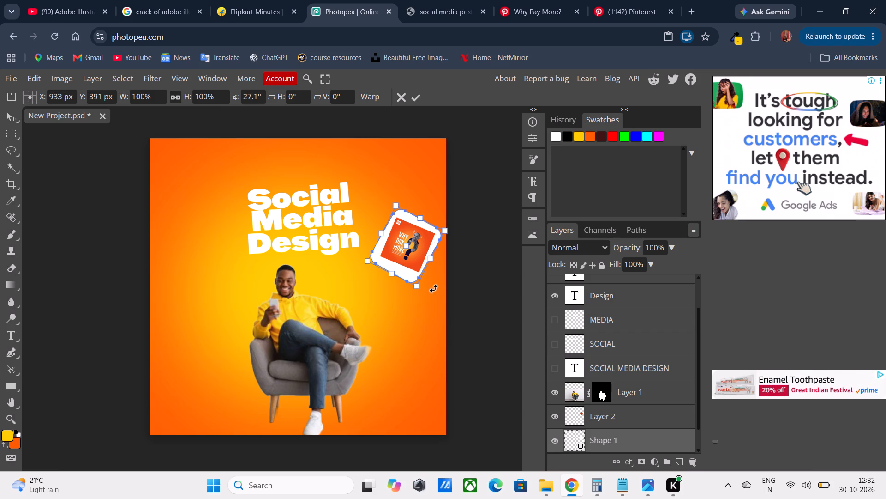
{"action": "left_click_drag", "start_coordinate": [435, 289], "coordinate": [439, 289]}
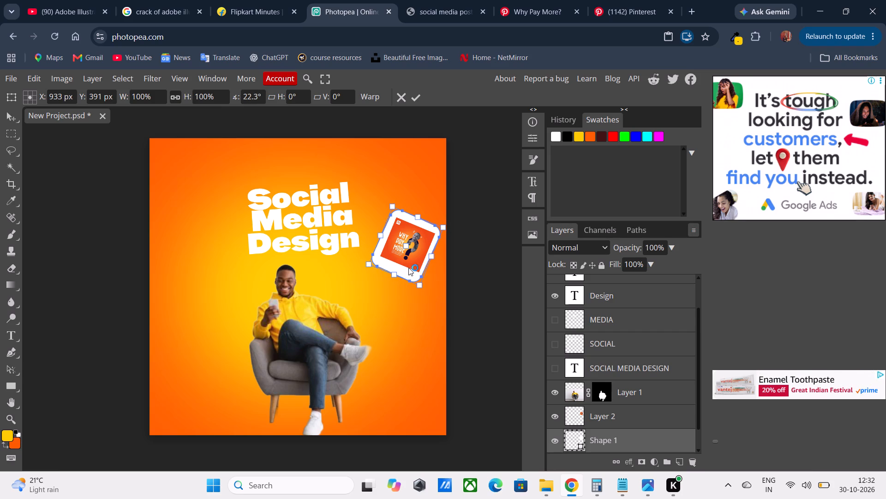
Position the tilted white frame around the card at about X 931, Y 397 px, leaving a deeper margin below the card.
{"action": "left_click_drag", "start_coordinate": [406, 272], "coordinate": [407, 272]}
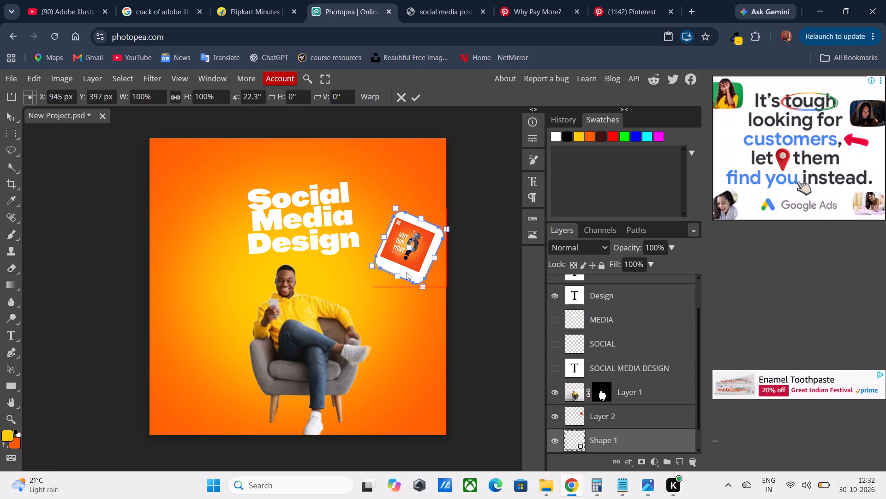
{"action": "left_click_drag", "start_coordinate": [407, 272], "coordinate": [405, 270]}
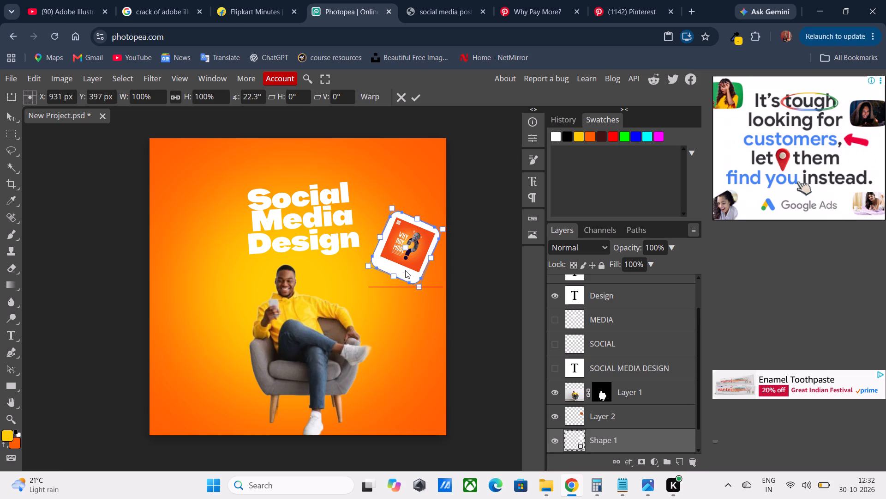
{"action": "left_click_drag", "start_coordinate": [405, 270], "coordinate": [402, 270]}
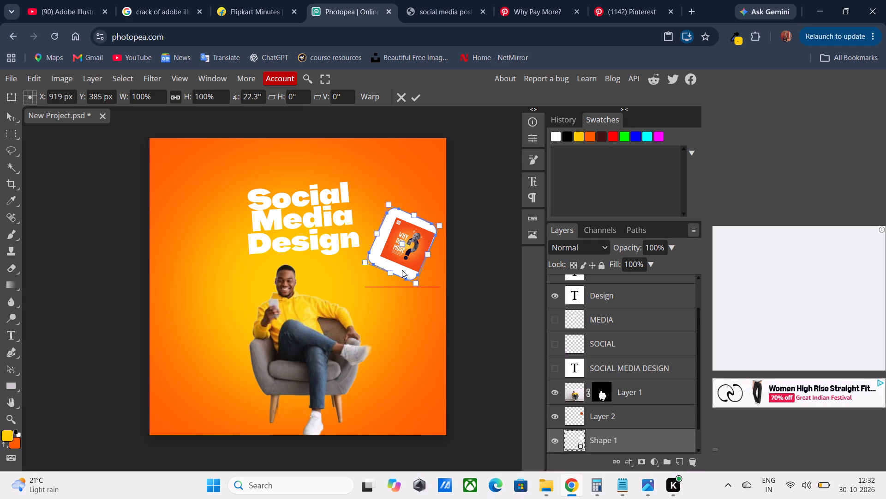
{"action": "left_click_drag", "start_coordinate": [402, 270], "coordinate": [405, 273]}
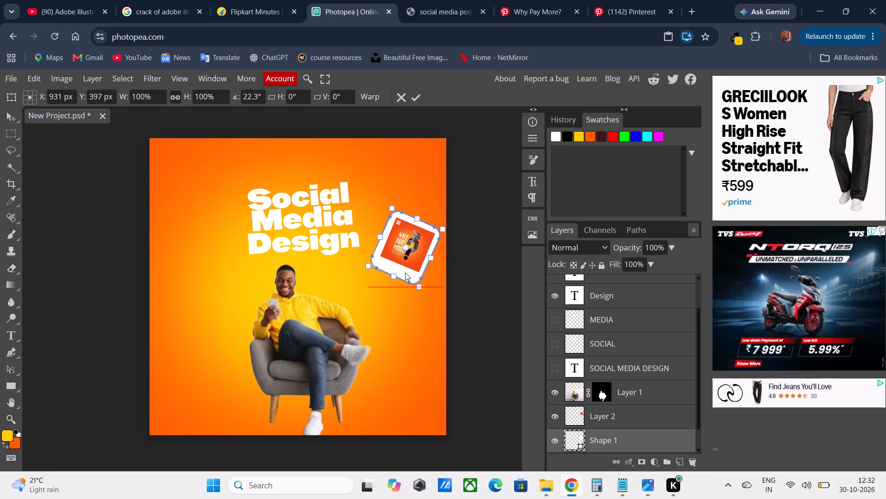
{"action": "left_click_drag", "start_coordinate": [405, 273], "coordinate": [405, 275]}
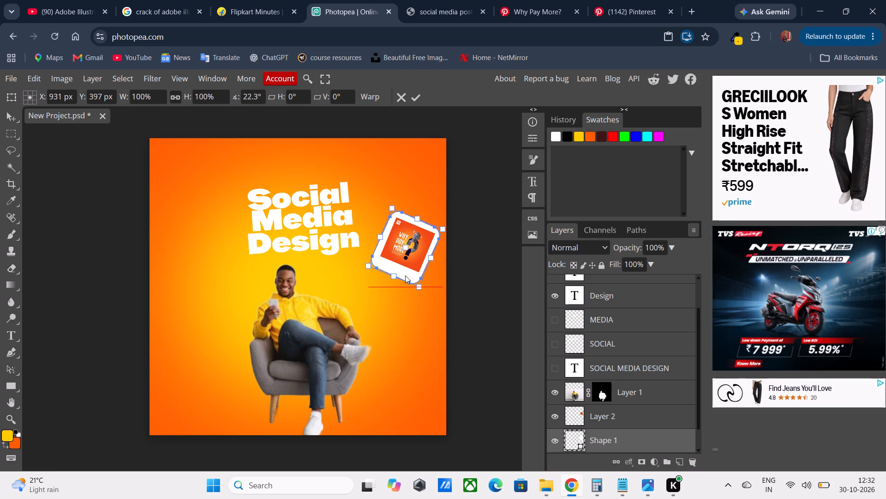
{"action": "left_click_drag", "start_coordinate": [405, 275], "coordinate": [406, 276]}
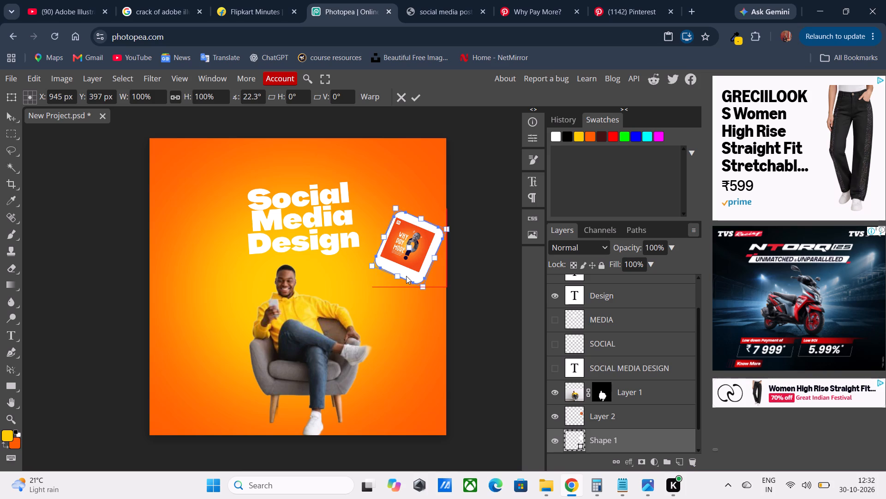
{"action": "left_click_drag", "start_coordinate": [406, 276], "coordinate": [405, 276]}
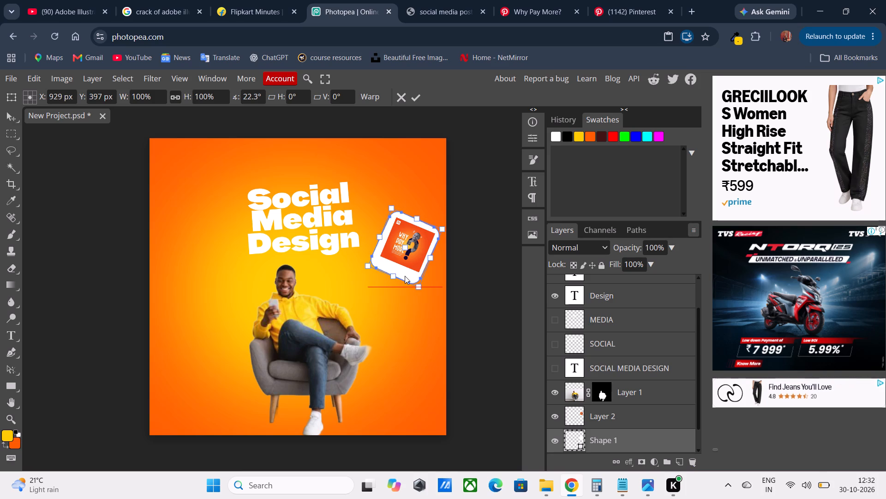
{"action": "left_click_drag", "start_coordinate": [405, 276], "coordinate": [405, 276]}
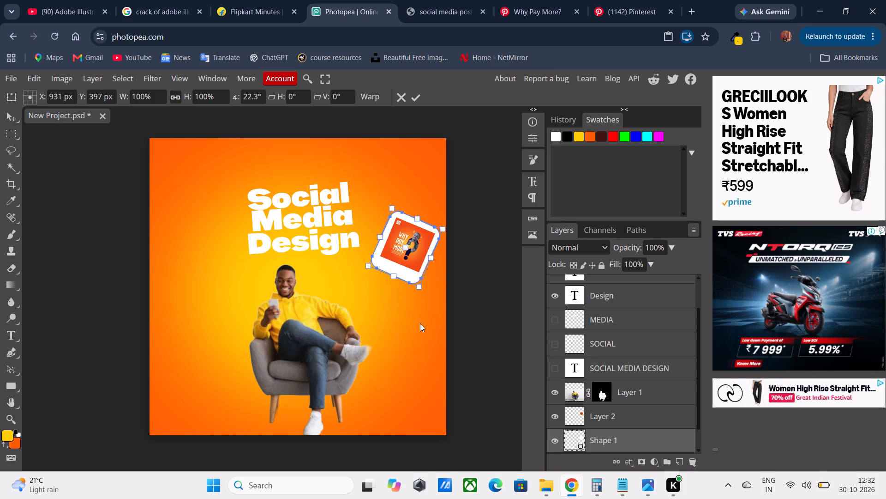
Scale the white frame down to about 95% width and 96% height around the "Why Pay More?" card.
{"action": "left_click", "coordinate": [380, 239]}
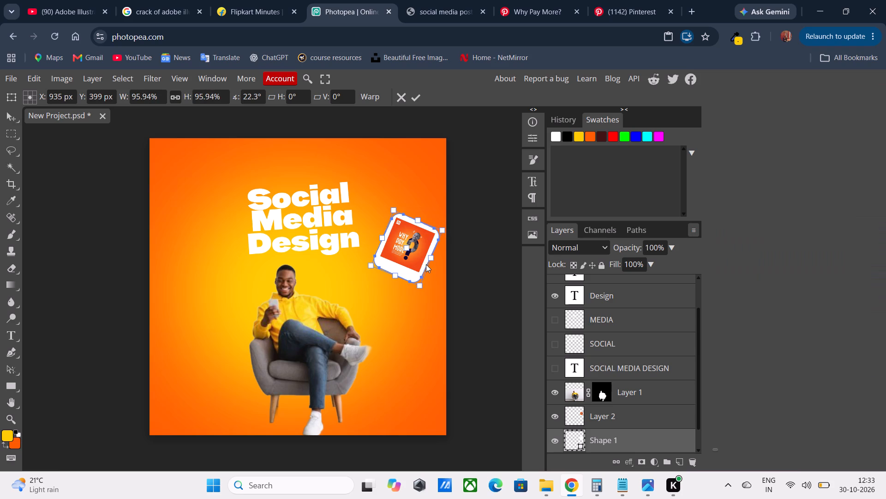
{"action": "left_click_drag", "start_coordinate": [433, 257], "coordinate": [432, 255]}
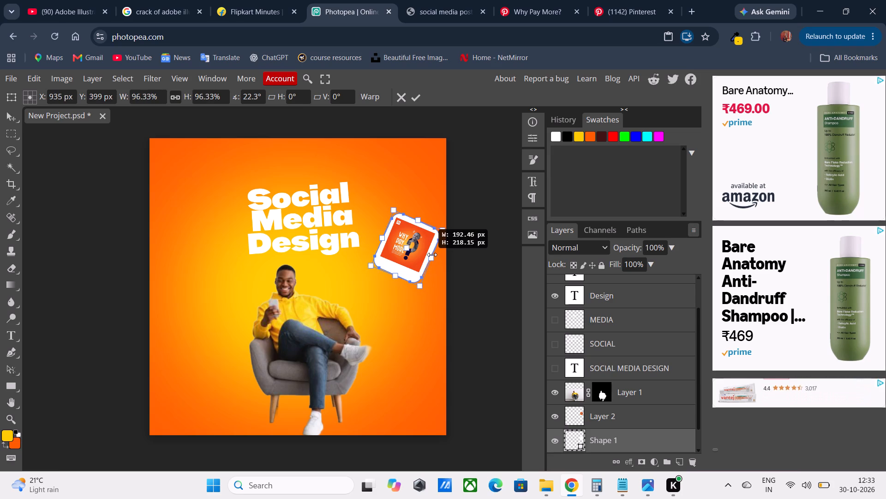
{"action": "left_click_drag", "start_coordinate": [432, 255], "coordinate": [431, 253]}
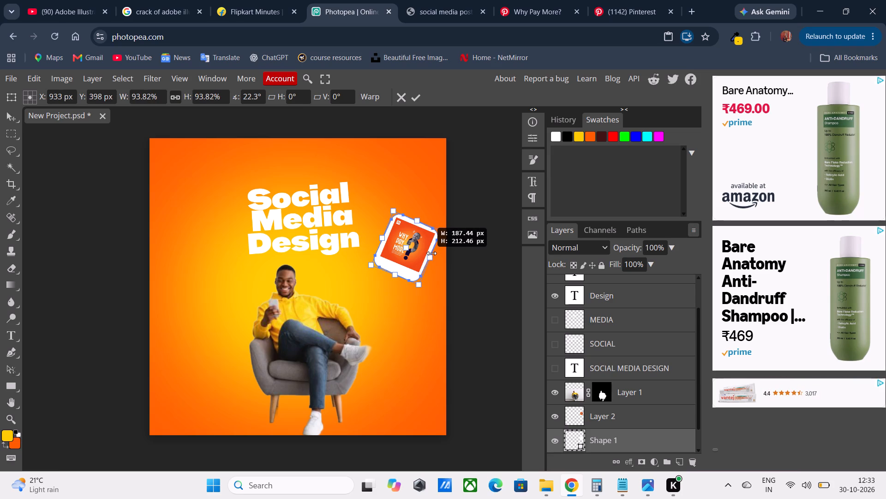
{"action": "left_click_drag", "start_coordinate": [431, 253], "coordinate": [432, 253]}
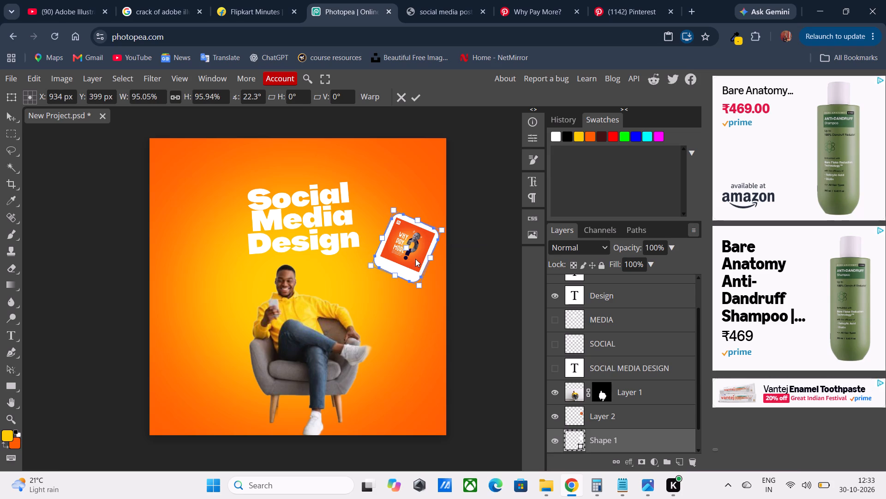
{"action": "left_click", "coordinate": [412, 258]}
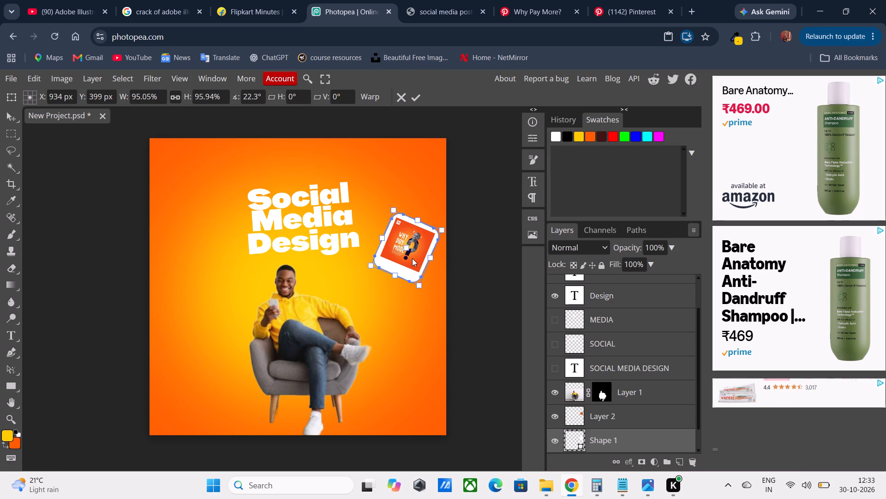
Adjust the white frame's rotation to about 20.4° and place it at about X 932, Y 405 px.
{"action": "left_click", "coordinate": [434, 277]}
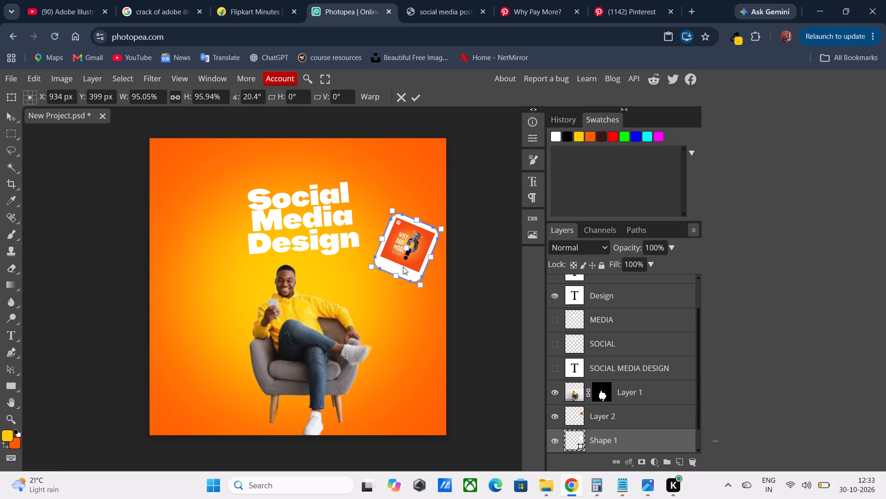
{"action": "left_click", "coordinate": [401, 271]}
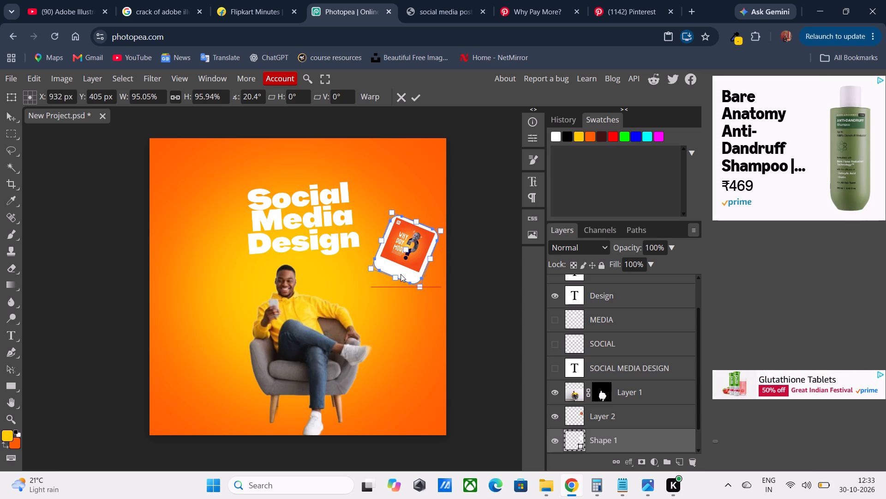
{"action": "left_click", "coordinate": [417, 99]}
Group the white frame in a folder and put the "Why Pay More?" card layer above it inside.
{"action": "key", "text": "ctrl+g"}
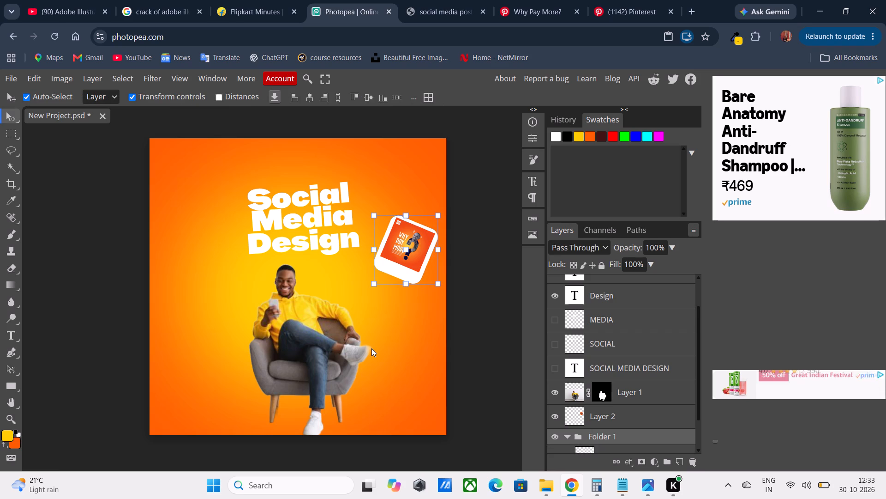
{"action": "scroll", "coordinate": [578, 396], "scroll_direction": "down", "scroll_amount": 1}
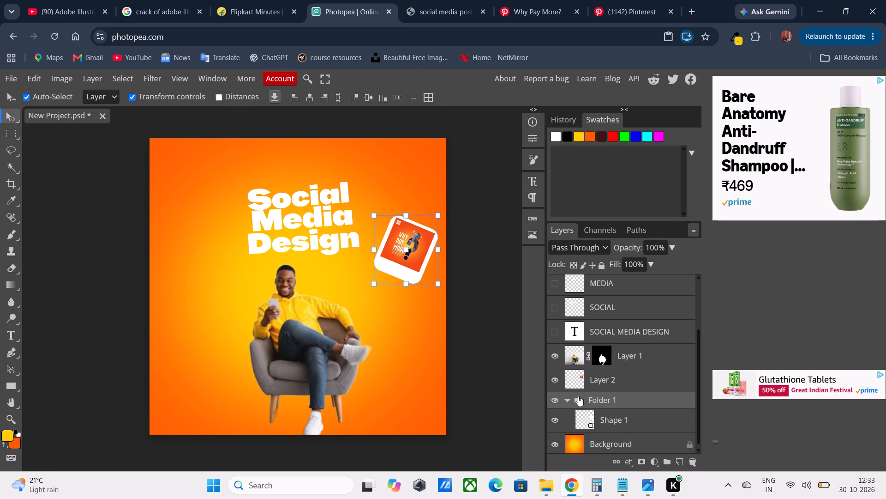
{"action": "scroll", "coordinate": [578, 396], "scroll_direction": "down", "scroll_amount": 1}
{"action": "left_click_drag", "start_coordinate": [587, 374], "coordinate": [591, 400]}
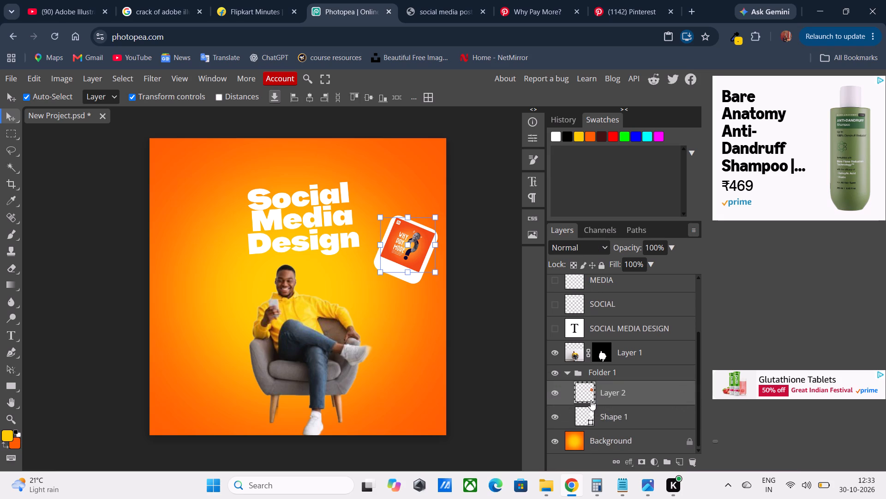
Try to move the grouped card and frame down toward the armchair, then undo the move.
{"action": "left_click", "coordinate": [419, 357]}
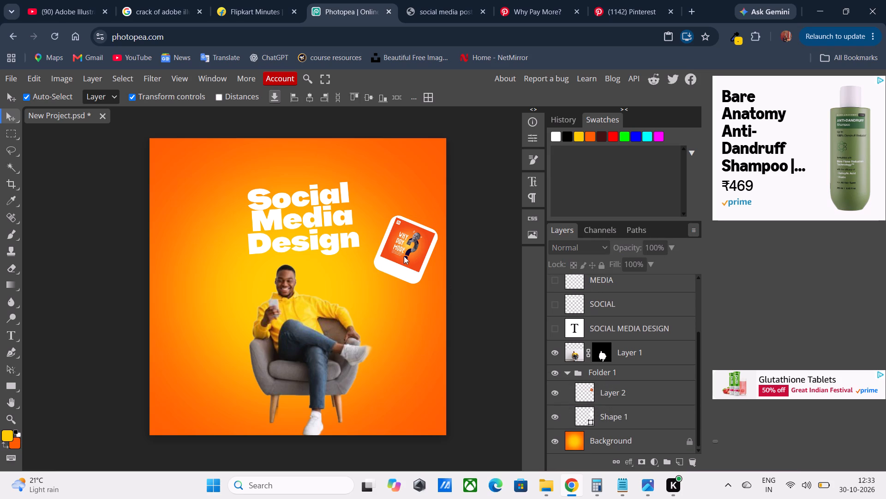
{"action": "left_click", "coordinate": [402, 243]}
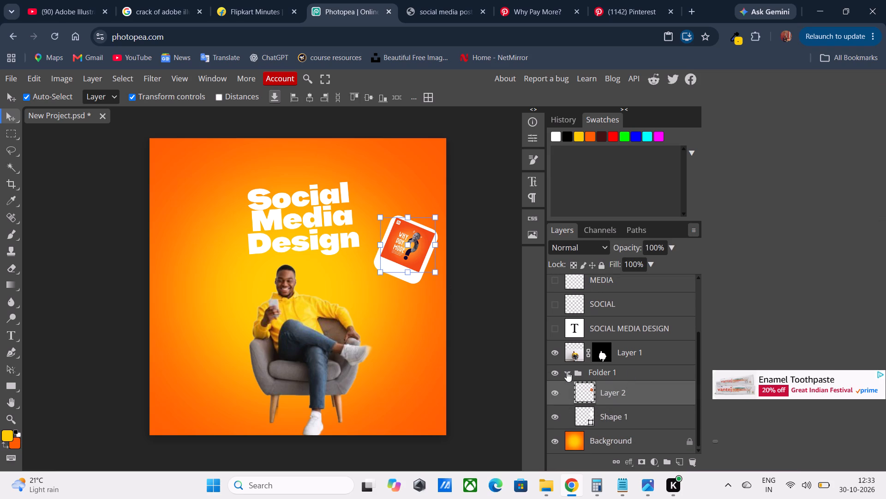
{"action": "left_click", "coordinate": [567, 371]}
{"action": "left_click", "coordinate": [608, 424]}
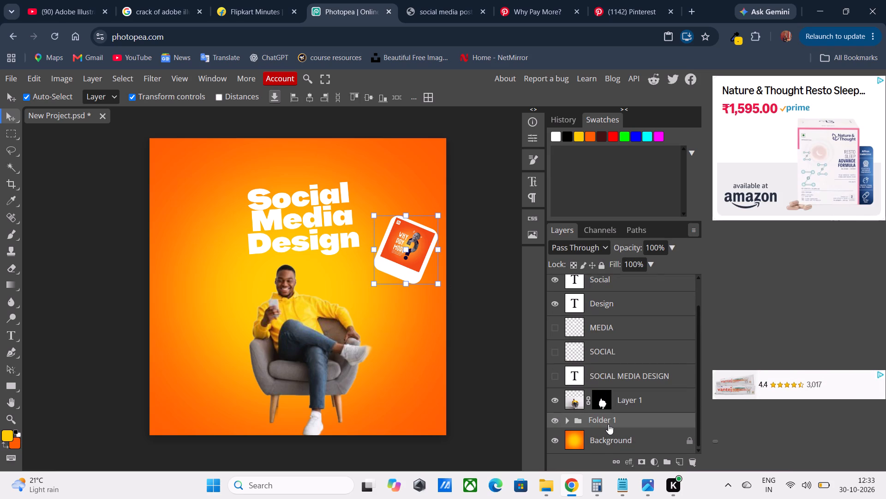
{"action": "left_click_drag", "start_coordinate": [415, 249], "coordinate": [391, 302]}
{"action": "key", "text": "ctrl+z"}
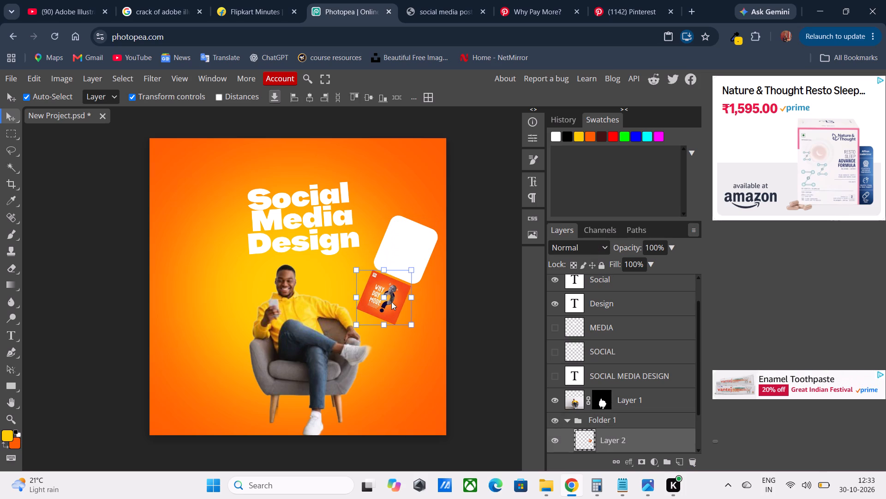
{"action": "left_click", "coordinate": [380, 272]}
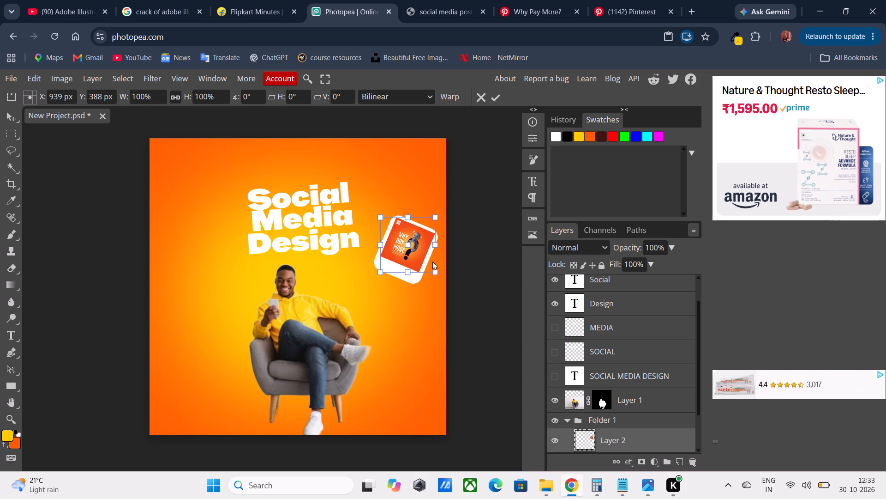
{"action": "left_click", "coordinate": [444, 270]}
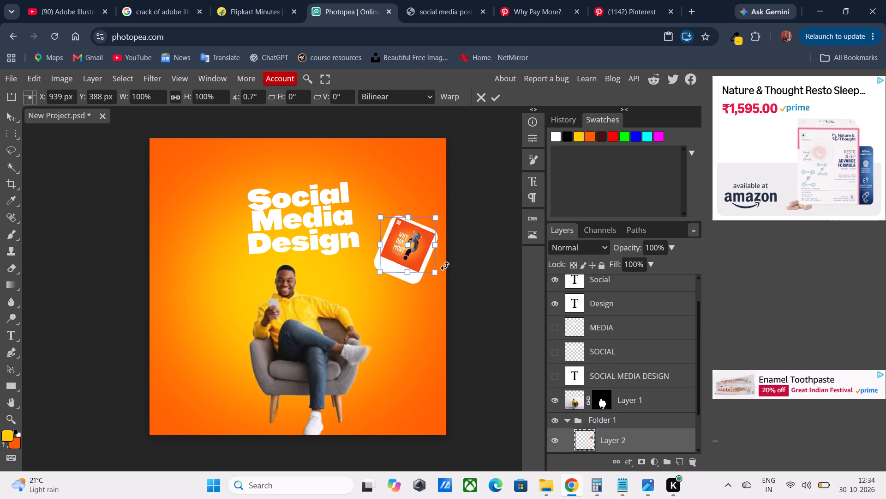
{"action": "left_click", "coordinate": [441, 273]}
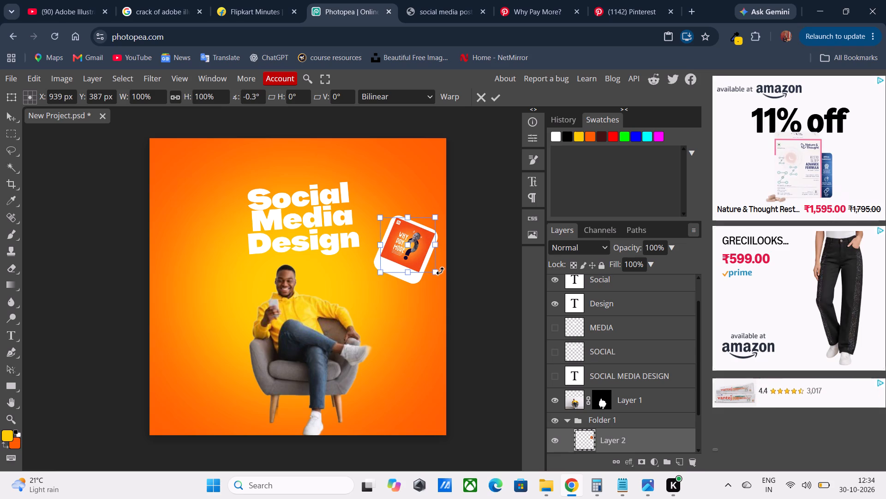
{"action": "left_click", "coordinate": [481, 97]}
Nudge the "Why Pay More?" card slightly down inside the white frame.
{"action": "left_click", "coordinate": [416, 252]}
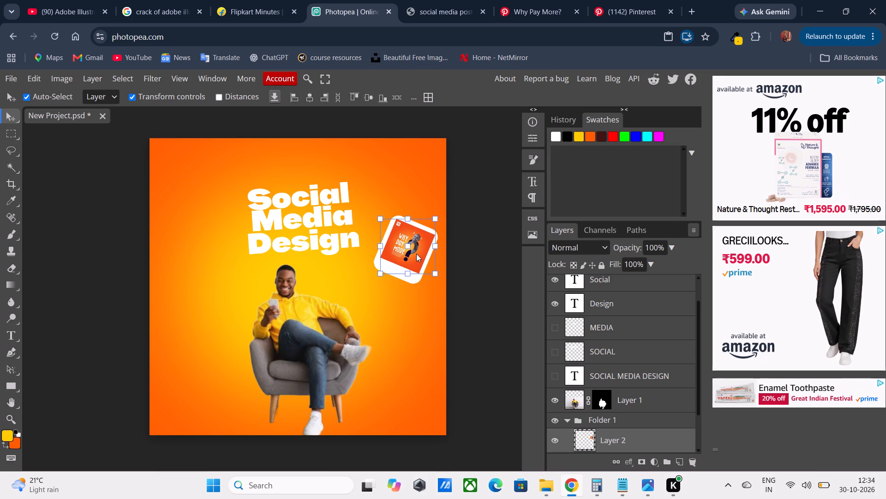
Scale the folder holding the card and white frame down to about 91.7%.
{"action": "left_click", "coordinate": [382, 306]}
{"action": "left_click", "coordinate": [413, 242]}
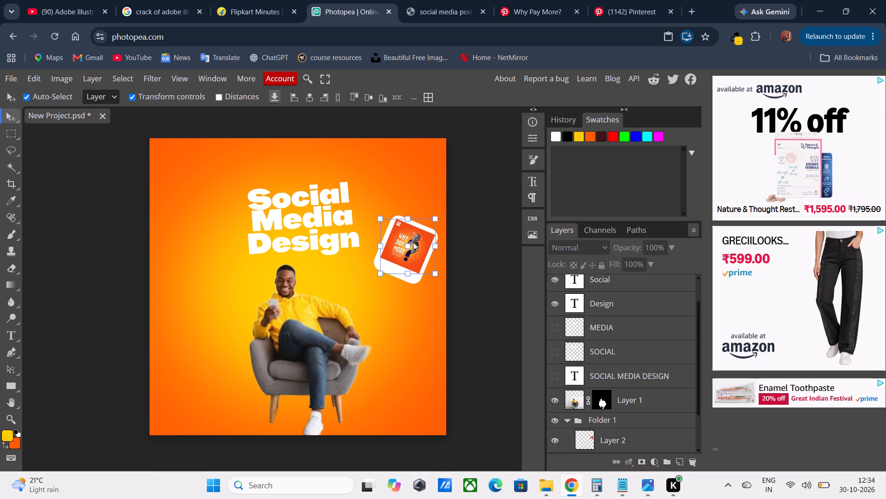
{"action": "left_click", "coordinate": [595, 423]}
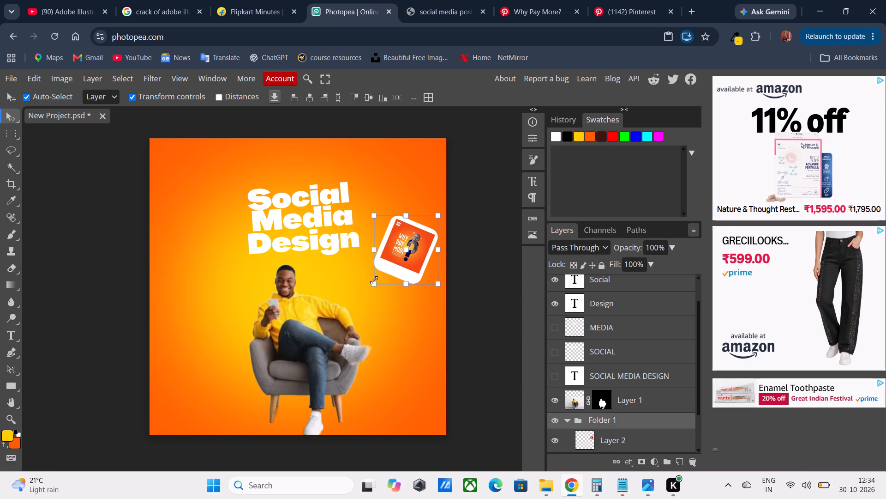
{"action": "left_click_drag", "start_coordinate": [371, 283], "coordinate": [378, 278]}
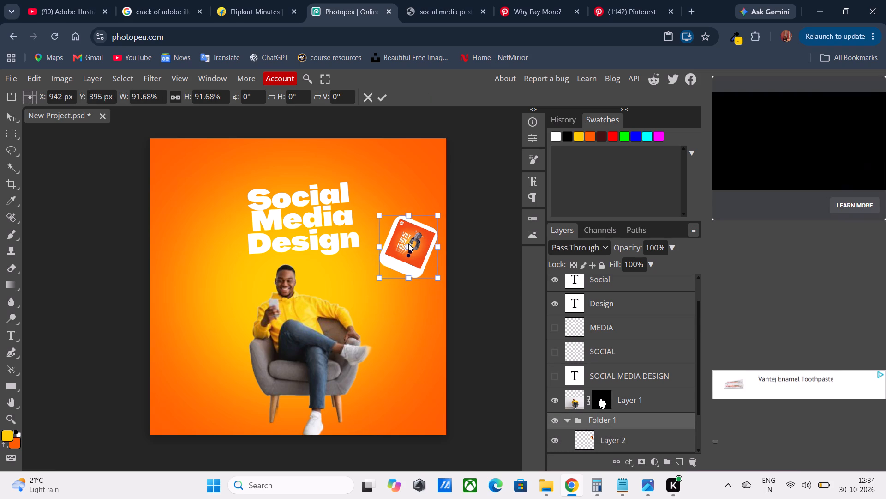
Following the reference poster, move the framed "Why Pay More?" card down beside the armchair, tucked just below the man's raised shoe.
{"action": "left_click_drag", "start_coordinate": [408, 243], "coordinate": [395, 304]}
{"action": "left_click_drag", "start_coordinate": [411, 253], "coordinate": [377, 375]}
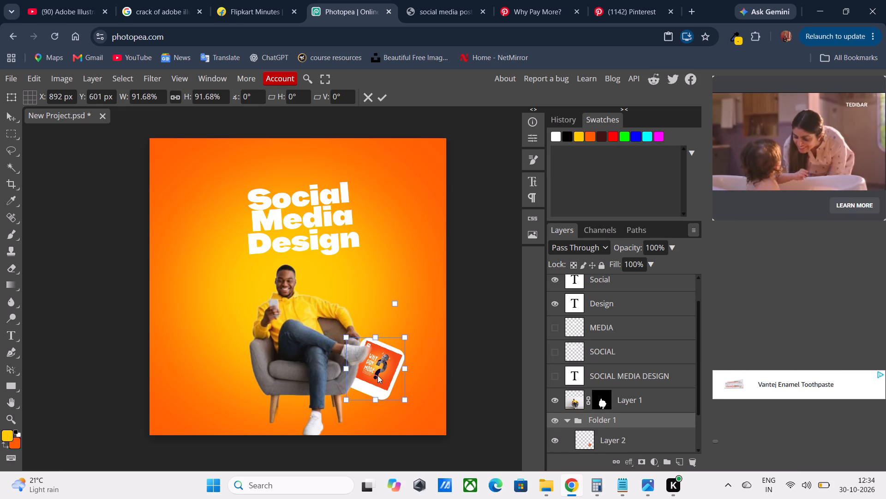
{"action": "left_click_drag", "start_coordinate": [370, 366], "coordinate": [370, 373]}
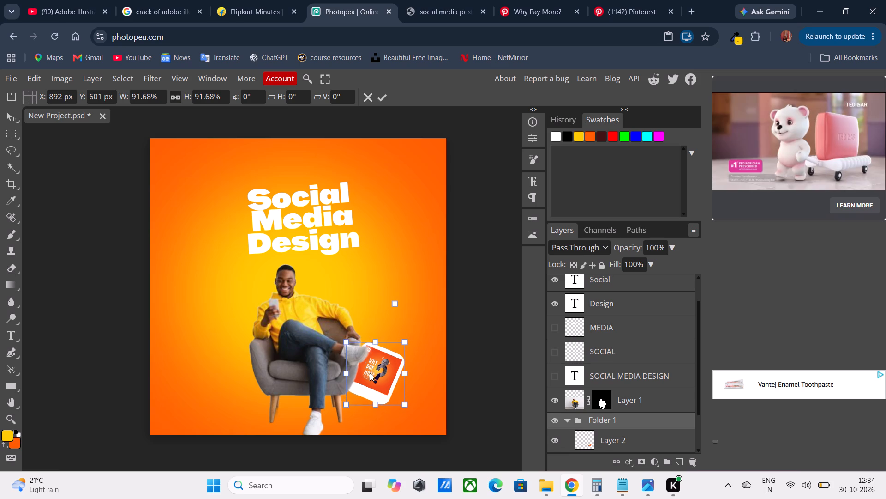
{"action": "left_click_drag", "start_coordinate": [370, 373], "coordinate": [376, 359]}
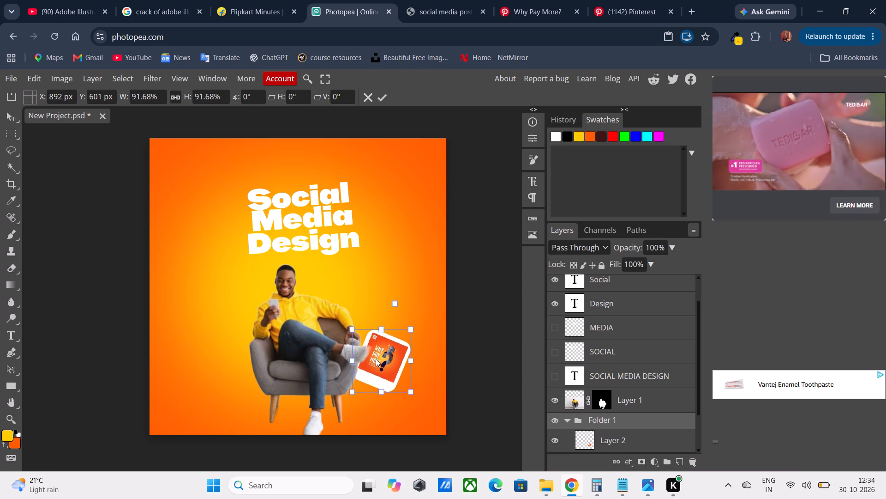
{"action": "left_click_drag", "start_coordinate": [376, 359], "coordinate": [376, 376]}
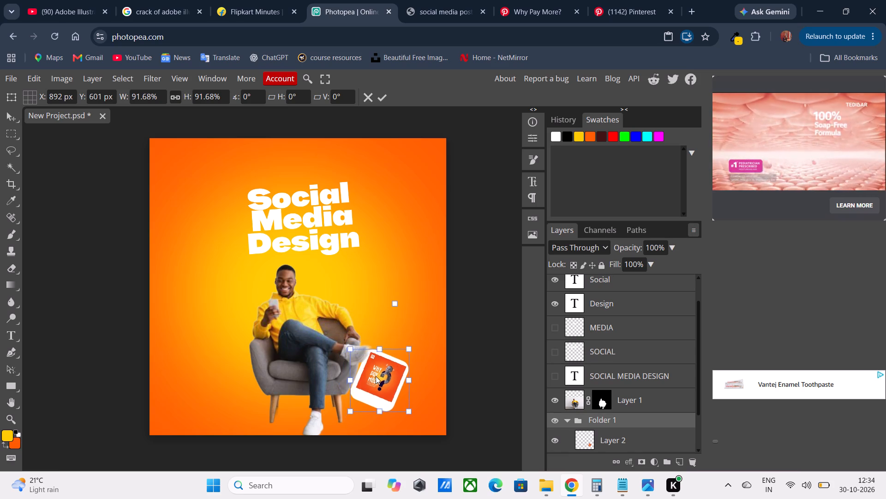
{"action": "left_click_drag", "start_coordinate": [376, 376], "coordinate": [371, 356]}
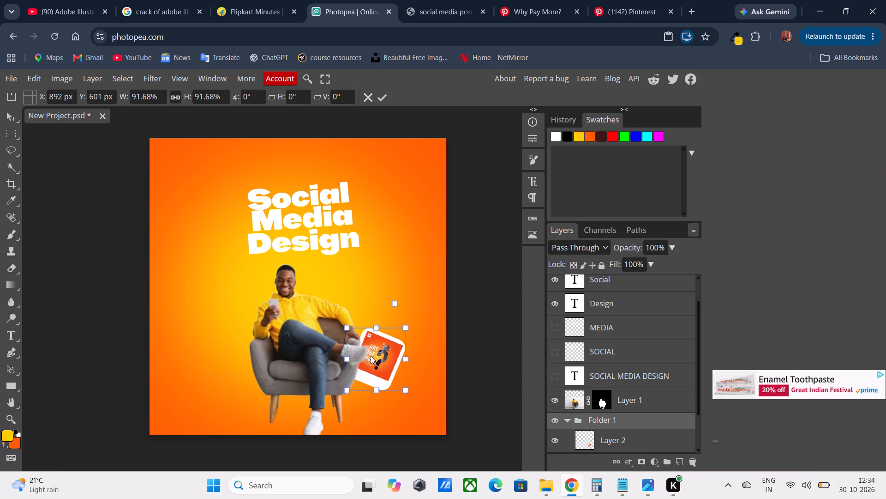
{"action": "left_click_drag", "start_coordinate": [371, 356], "coordinate": [375, 359]}
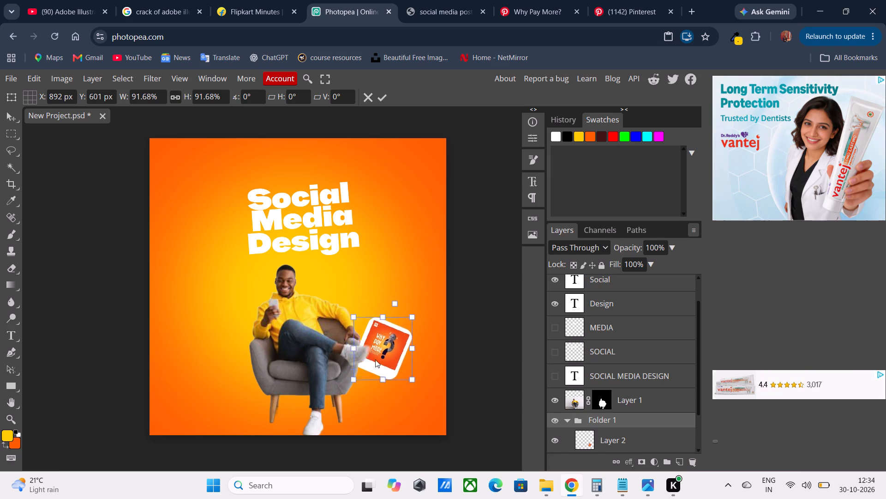
{"action": "left_click_drag", "start_coordinate": [375, 359], "coordinate": [356, 389]}
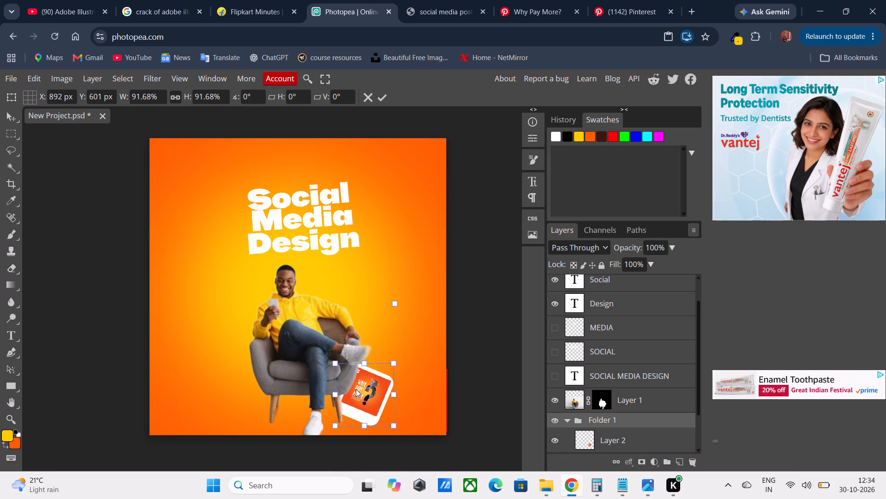
{"action": "left_click_drag", "start_coordinate": [356, 389], "coordinate": [366, 377]}
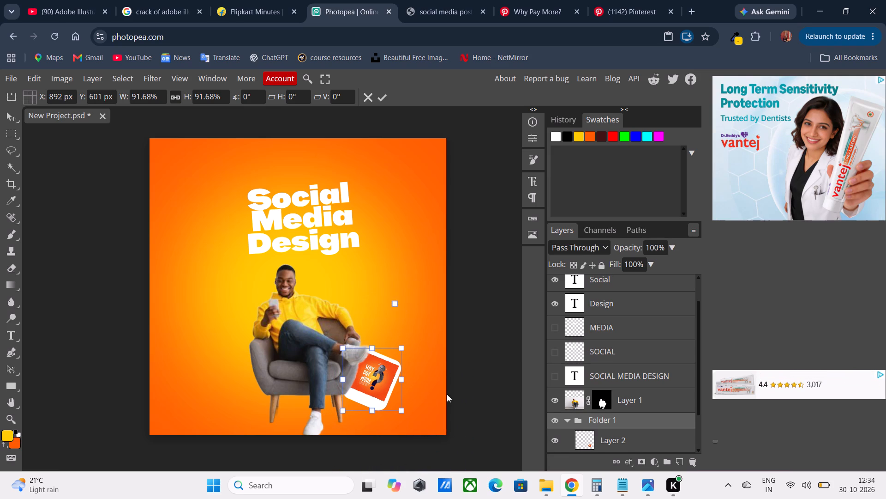
{"action": "left_click", "coordinate": [443, 0]}
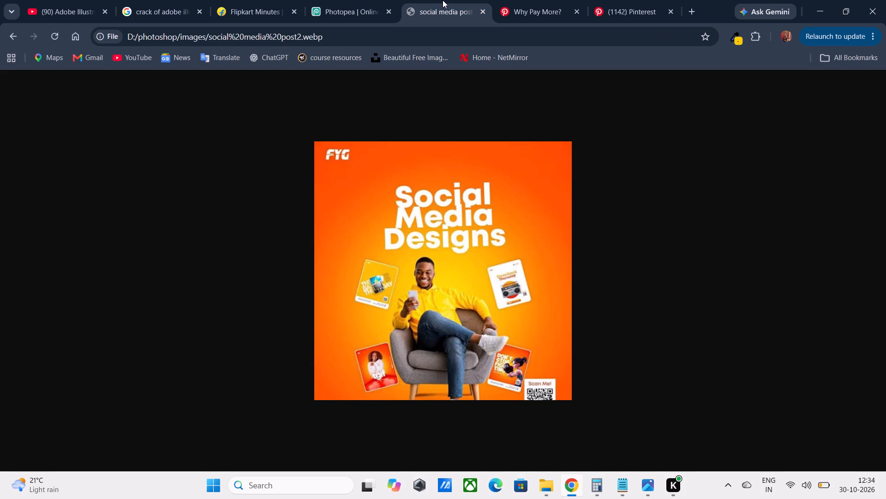
{"action": "left_click", "coordinate": [342, 4]}
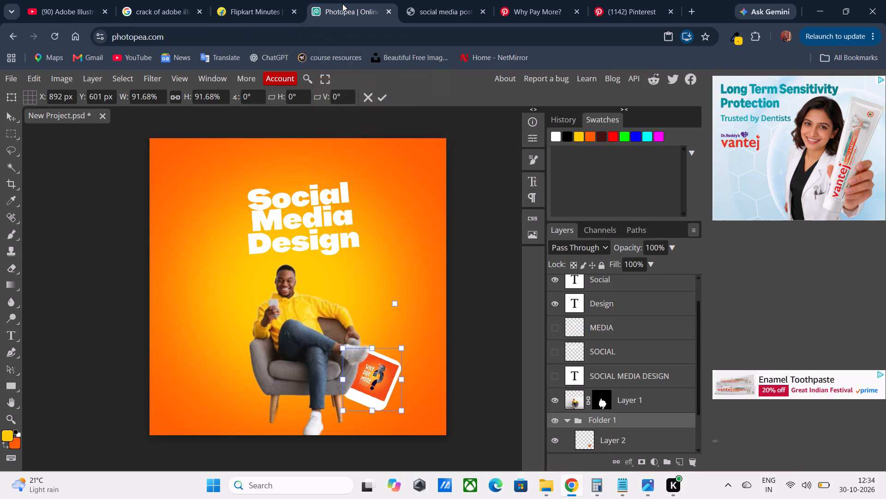
Add the text "venesa" near the lower edge of the "Why Pay More?" card.
{"action": "left_click", "coordinate": [13, 338]}
{"action": "left_click", "coordinate": [90, 344]}
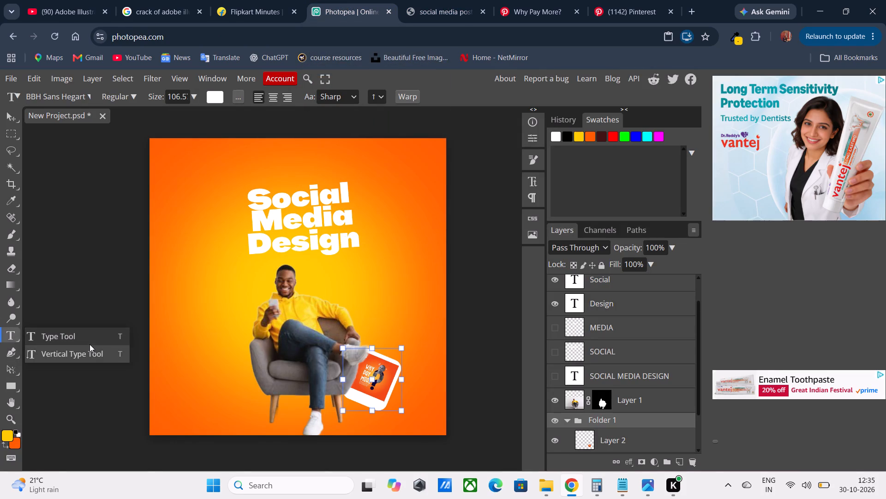
{"action": "left_click", "coordinate": [11, 338]}
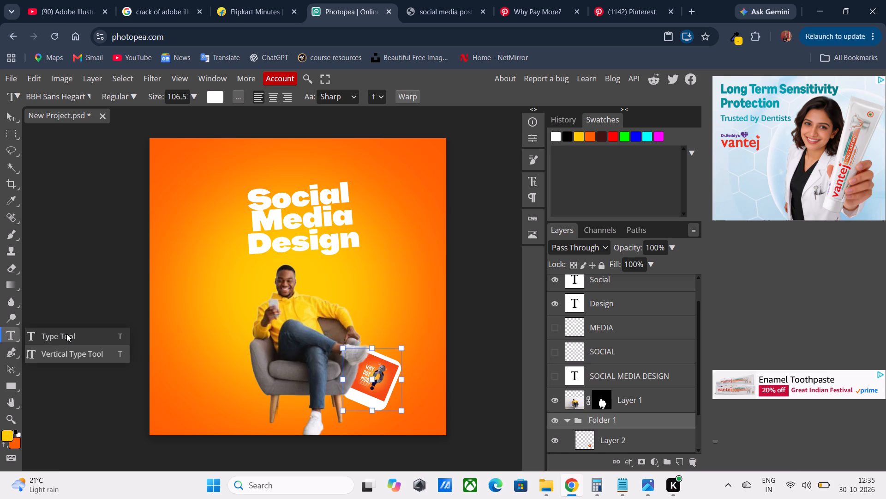
{"action": "left_click", "coordinate": [68, 334]}
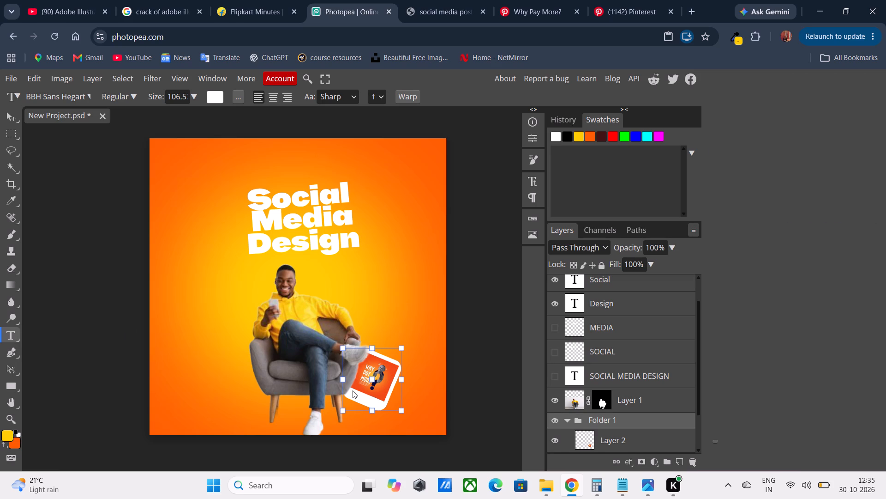
{"action": "left_click", "coordinate": [353, 390]}
{"action": "key", "text": "v"}
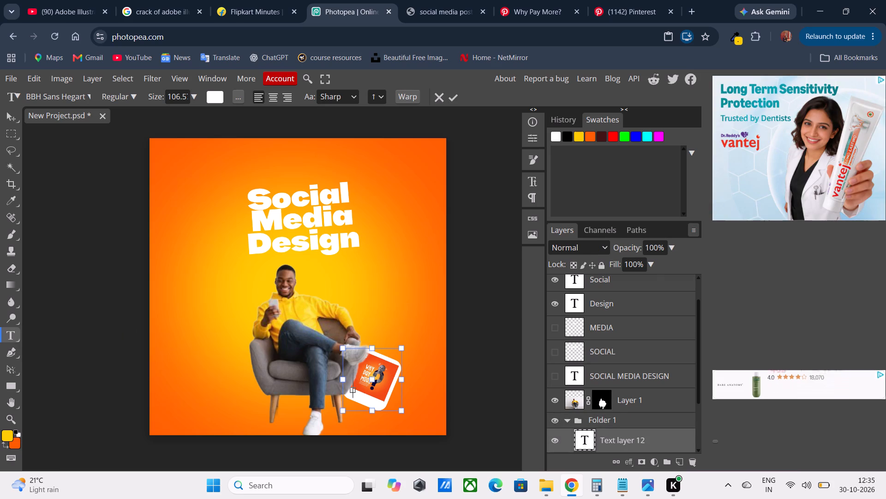
{"action": "type", "text": "enesa"}
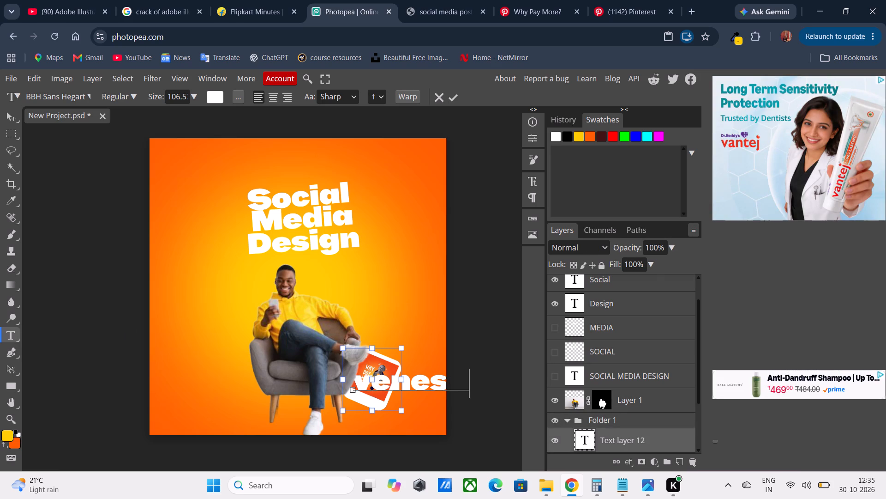
Reduce the whole "venesa" text to 16 px so it fits on the card.
{"action": "key", "text": "ctrl+a"}
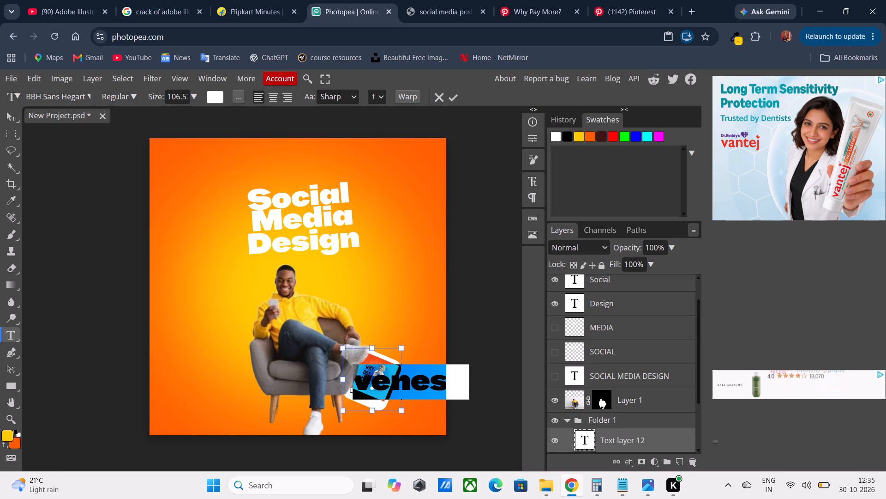
{"action": "left_click", "coordinate": [193, 97]}
{"action": "left_click_drag", "start_coordinate": [187, 112], "coordinate": [172, 112]}
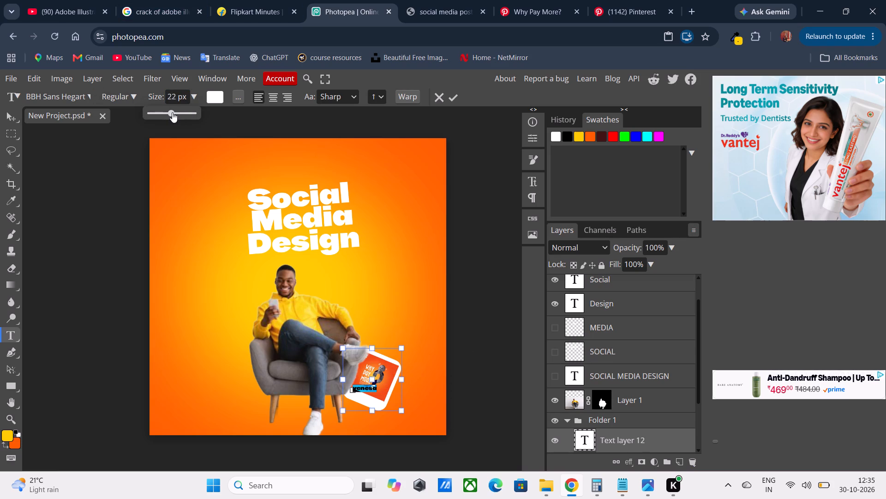
{"action": "left_click_drag", "start_coordinate": [172, 112], "coordinate": [169, 112]}
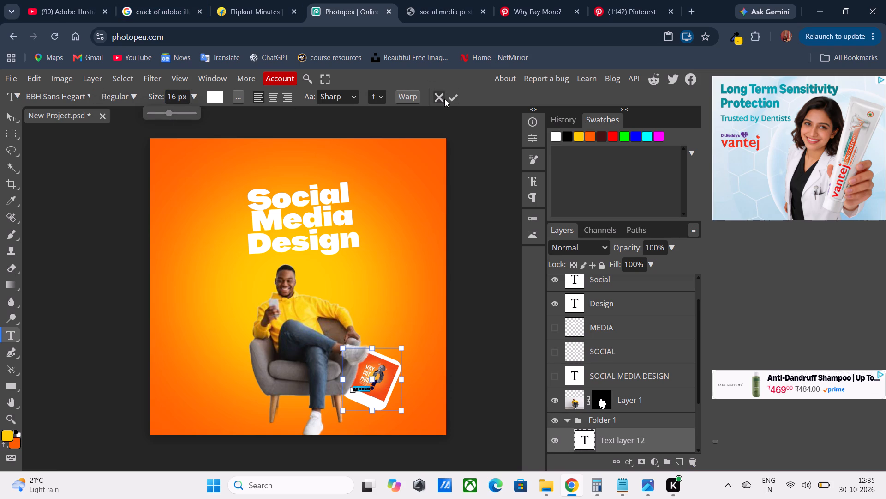
{"action": "left_click", "coordinate": [447, 100]}
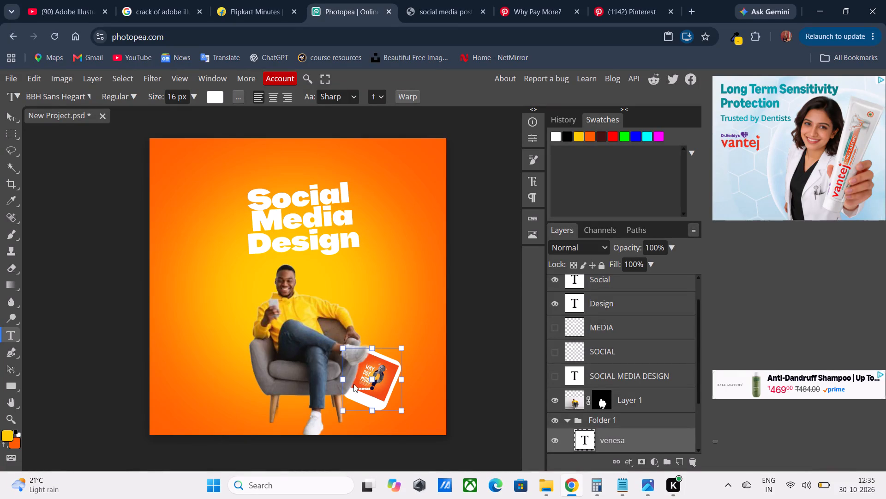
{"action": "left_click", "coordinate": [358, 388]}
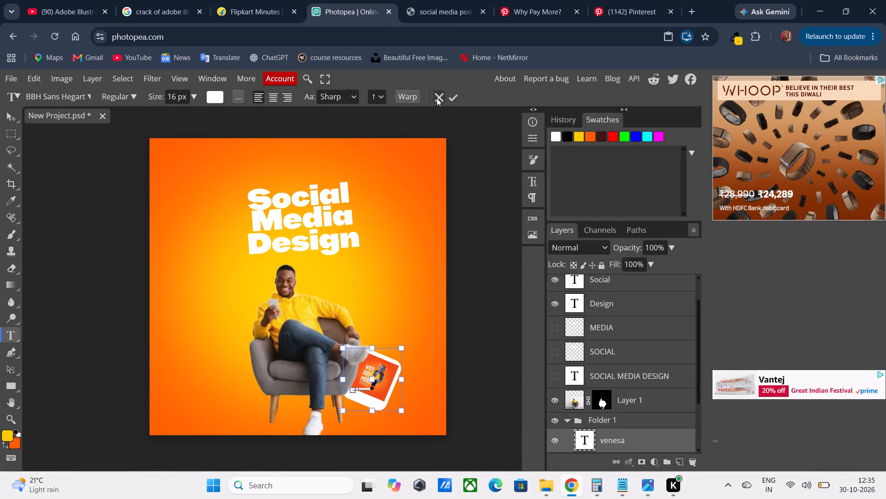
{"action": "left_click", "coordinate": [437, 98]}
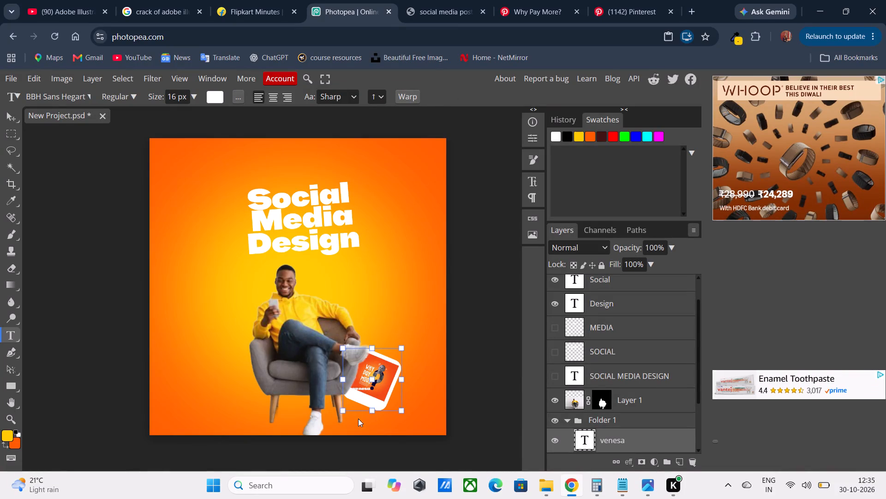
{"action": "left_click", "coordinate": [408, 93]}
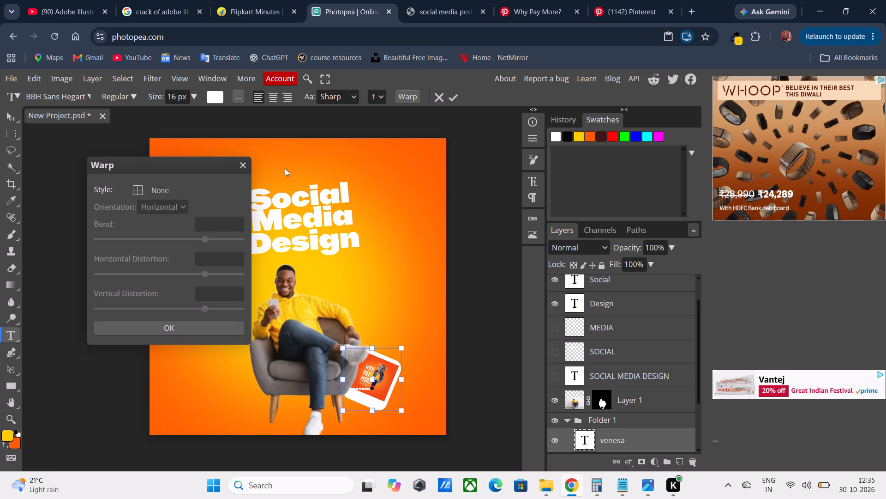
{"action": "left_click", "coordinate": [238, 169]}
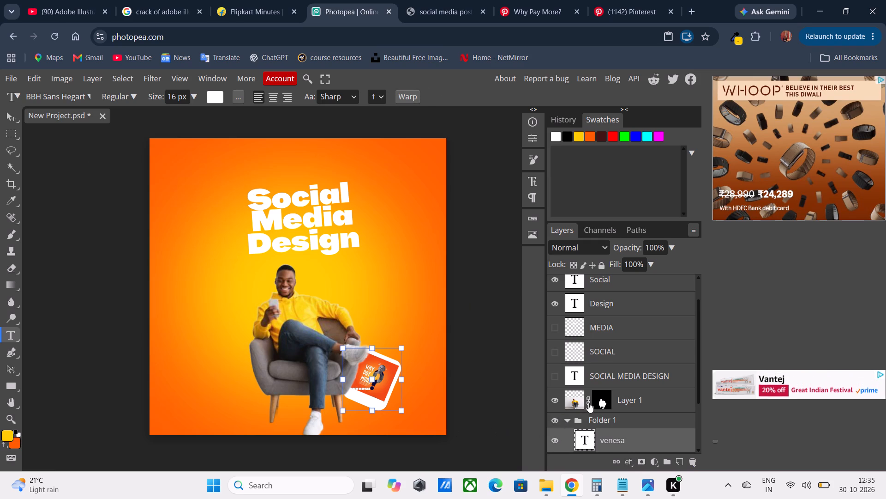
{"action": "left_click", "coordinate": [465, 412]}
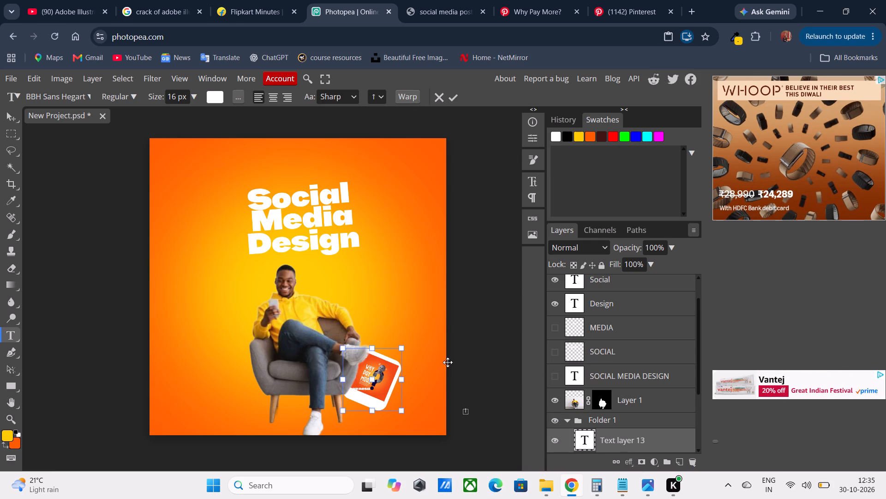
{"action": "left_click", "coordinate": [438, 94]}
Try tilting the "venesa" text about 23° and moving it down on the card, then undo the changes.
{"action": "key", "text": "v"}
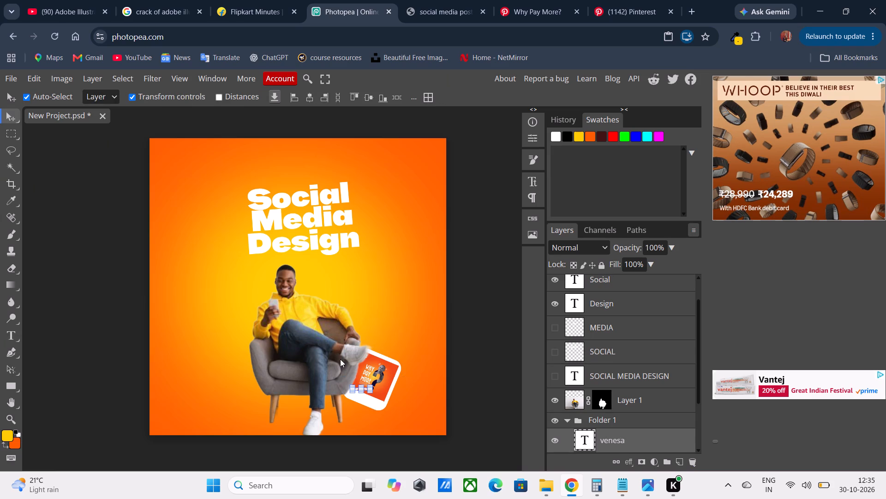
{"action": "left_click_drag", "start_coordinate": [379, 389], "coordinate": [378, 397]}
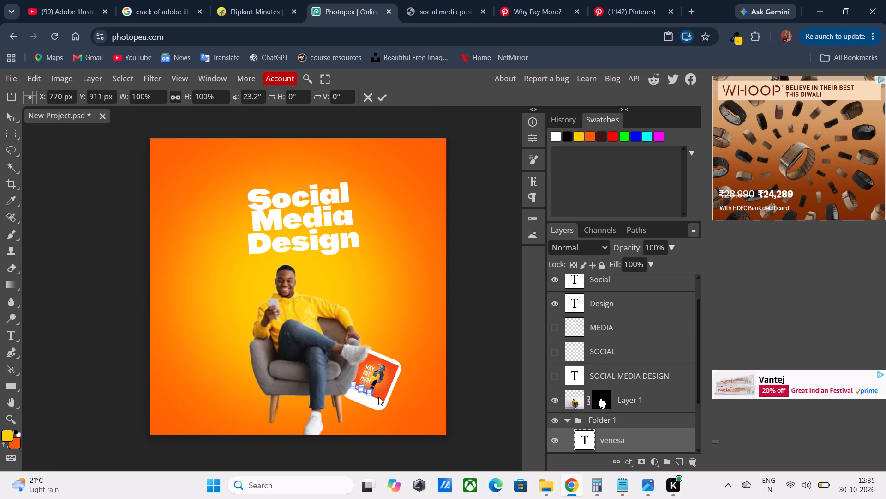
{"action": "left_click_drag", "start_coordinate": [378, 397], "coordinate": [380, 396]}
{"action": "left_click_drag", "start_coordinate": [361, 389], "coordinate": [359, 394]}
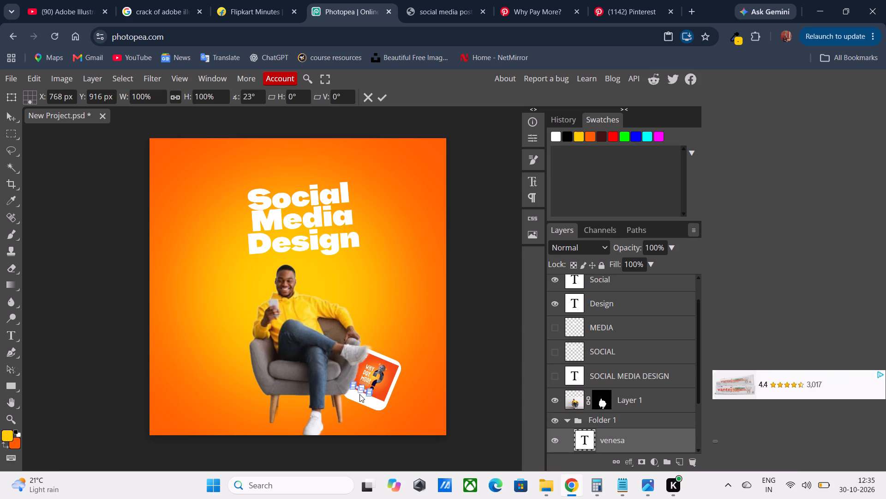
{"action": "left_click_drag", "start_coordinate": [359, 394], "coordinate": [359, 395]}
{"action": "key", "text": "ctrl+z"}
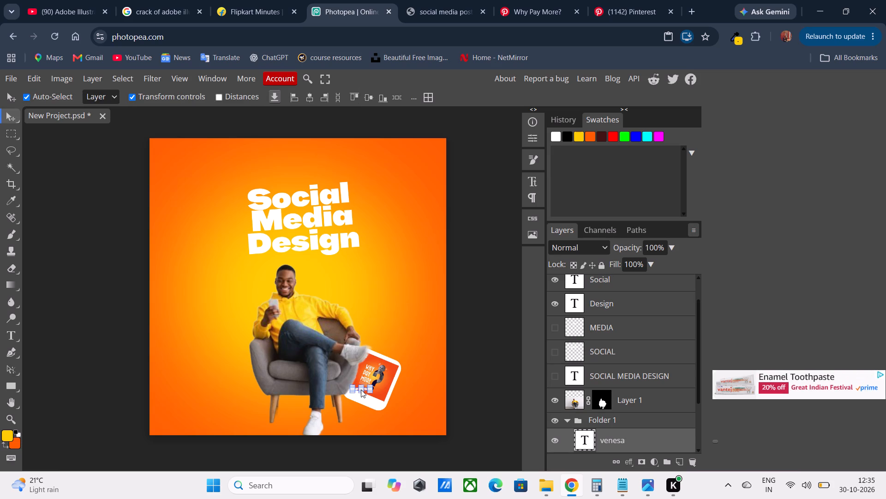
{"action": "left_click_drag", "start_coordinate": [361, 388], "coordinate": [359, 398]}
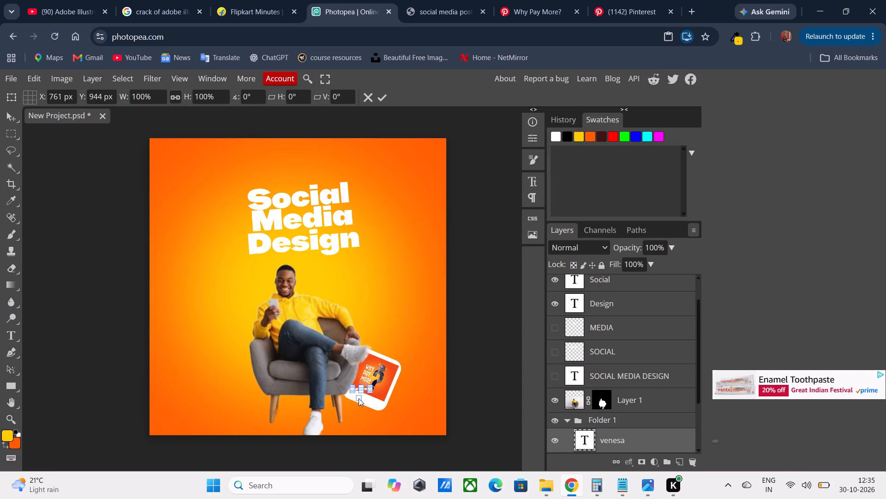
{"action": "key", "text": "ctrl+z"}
Rotate the "venesa" text about 19.9° to follow the card's tilt and place it on the frame's white bottom margin.
{"action": "left_click_drag", "start_coordinate": [384, 392], "coordinate": [381, 399]}
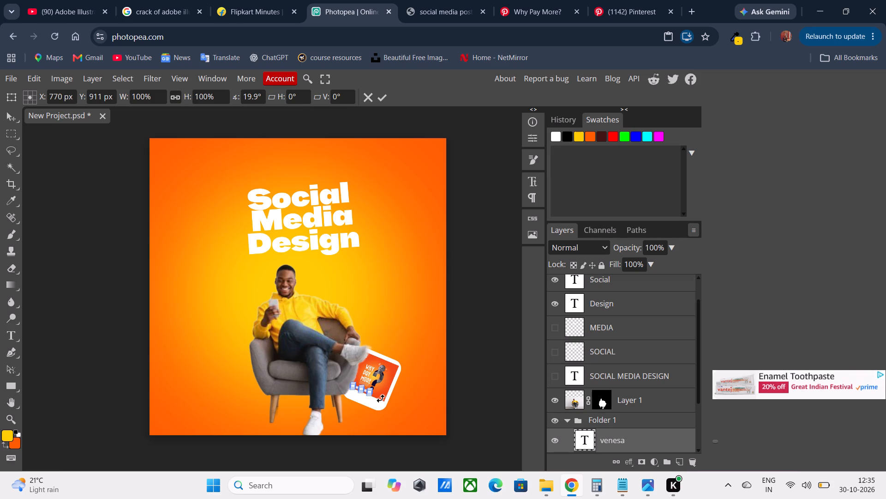
{"action": "key", "text": "ctrl+plus"}
{"action": "key", "text": "ctrl+plus"}
{"action": "key", "text": "ctrl+plus"}
{"action": "key", "text": "ctrl+plus"}
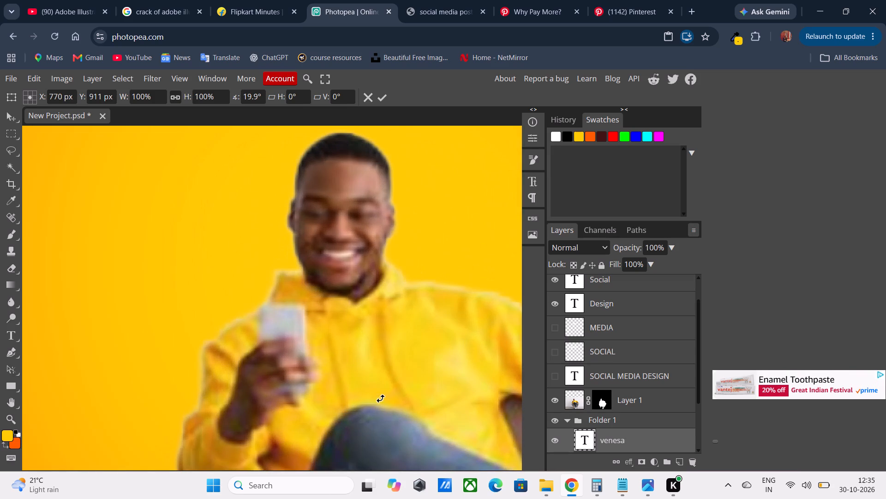
{"action": "key", "text": "space"}
{"action": "key", "text": "space"}
{"action": "key", "text": "space"}
{"action": "key", "text": "space"}
{"action": "key", "text": "space"}
{"action": "key", "text": "space"}
{"action": "key", "text": "space"}
{"action": "key", "text": "space"}
{"action": "key", "text": "space"}
{"action": "key", "text": "space"}
{"action": "key", "text": "space"}
{"action": "key", "text": "space"}
{"action": "key", "text": "space"}
{"action": "key", "text": "space"}
{"action": "key", "text": "space"}
{"action": "key", "text": "space"}
{"action": "key", "text": "space"}
{"action": "key", "text": "space"}
{"action": "key", "text": "space"}
{"action": "key", "text": "space"}
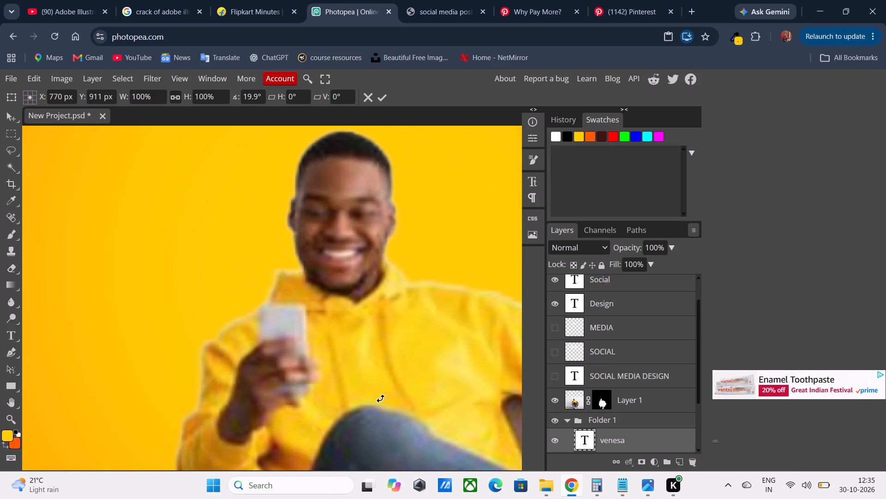
{"action": "key", "text": "space"}
{"action": "key", "text": "space"}
{"action": "key", "text": "space"}
{"action": "key", "text": "space"}
{"action": "key", "text": "space"}
{"action": "key", "text": "space"}
{"action": "key", "text": "space"}
{"action": "key", "text": "space"}
{"action": "key", "text": "space"}
{"action": "key", "text": "space"}
{"action": "key", "text": "space"}
{"action": "key", "text": "space"}
{"action": "key", "text": "space"}
{"action": "key", "text": "space"}
{"action": "key", "text": "space"}
{"action": "key", "text": "space"}
{"action": "key", "text": "space"}
{"action": "key", "text": "space"}
{"action": "key", "text": "space"}
{"action": "key", "text": "space"}
{"action": "key", "text": "space"}
{"action": "key", "text": "space"}
{"action": "key", "text": "space"}
{"action": "key", "text": "space"}
{"action": "key", "text": "space"}
{"action": "key", "text": "space"}
{"action": "key", "text": "space"}
{"action": "key", "text": "space"}
{"action": "key", "text": "space"}
{"action": "key", "text": "space"}
{"action": "key", "text": "space"}
{"action": "key", "text": "space"}
{"action": "key", "text": "space"}
{"action": "key", "text": "space"}
{"action": "key", "text": "space"}
{"action": "key", "text": "space"}
{"action": "key", "text": "space"}
{"action": "key", "text": "space"}
{"action": "key", "text": "space"}
{"action": "key", "text": "space"}
{"action": "key", "text": "space"}
{"action": "key", "text": "space"}
{"action": "key", "text": "space"}
{"action": "key", "text": "space"}
{"action": "key", "text": "space"}
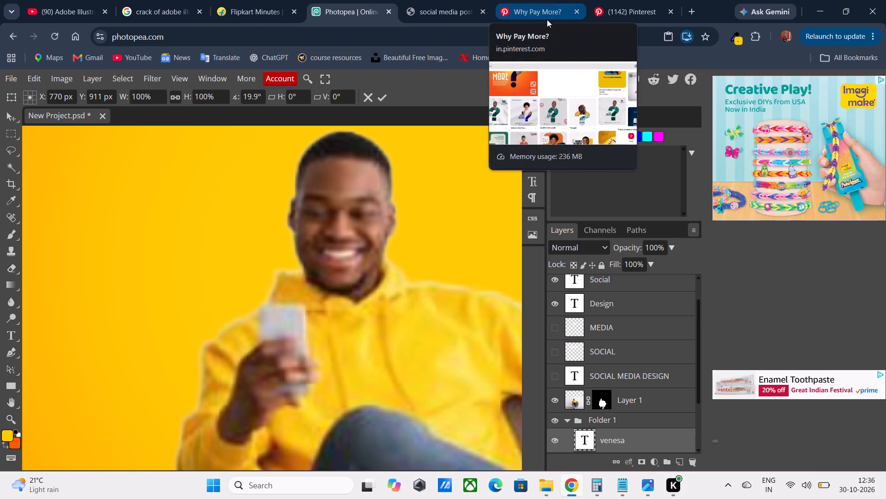
{"action": "key", "text": "space"}
{"action": "key", "text": "space"}
{"action": "key", "text": "space"}
{"action": "key", "text": "space"}
{"action": "key", "text": "space"}
{"action": "key", "text": "space"}
{"action": "key", "text": "space"}
{"action": "key", "text": "space"}
{"action": "key", "text": "space"}
{"action": "key", "text": "space"}
{"action": "key", "text": "space"}
{"action": "key", "text": "space"}
{"action": "key", "text": "space"}
{"action": "key", "text": "space"}
{"action": "key", "text": "space"}
{"action": "key", "text": "space"}
{"action": "key", "text": "space"}
{"action": "key", "text": "space"}
{"action": "key", "text": "space"}
{"action": "key", "text": "space"}
{"action": "left_click_drag", "start_coordinate": [413, 281], "coordinate": [411, 274]}
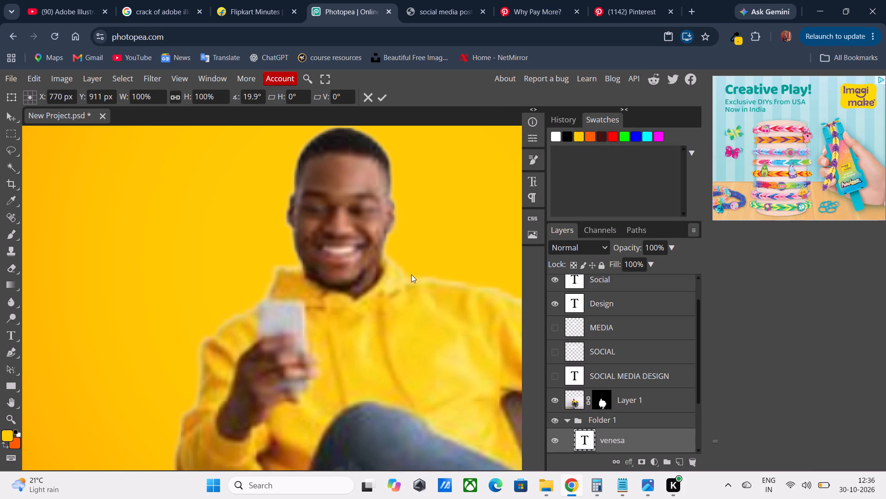
{"action": "left_click_drag", "start_coordinate": [411, 274], "coordinate": [0, 0]}
{"action": "left_click_drag", "start_coordinate": [333, 427], "coordinate": [333, 284]}
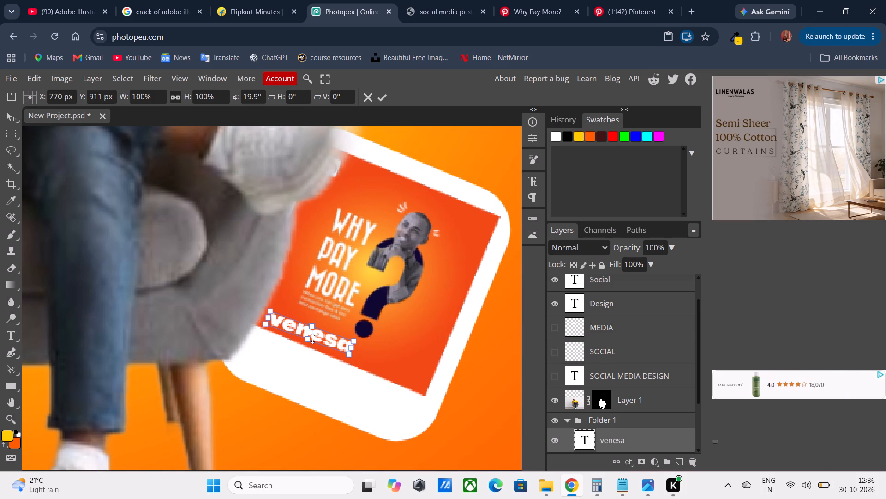
{"action": "left_click_drag", "start_coordinate": [319, 337], "coordinate": [301, 359]}
{"action": "double_click", "coordinate": [301, 359]}
{"action": "double_click", "coordinate": [301, 359]}
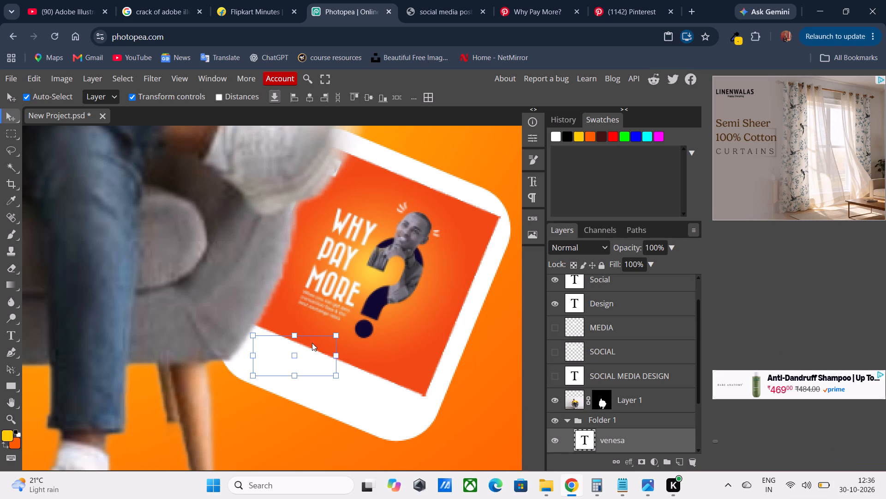
Move the "venesa" text back onto the orange card, just below the word "MORE".
{"action": "left_click_drag", "start_coordinate": [276, 358], "coordinate": [299, 311]}
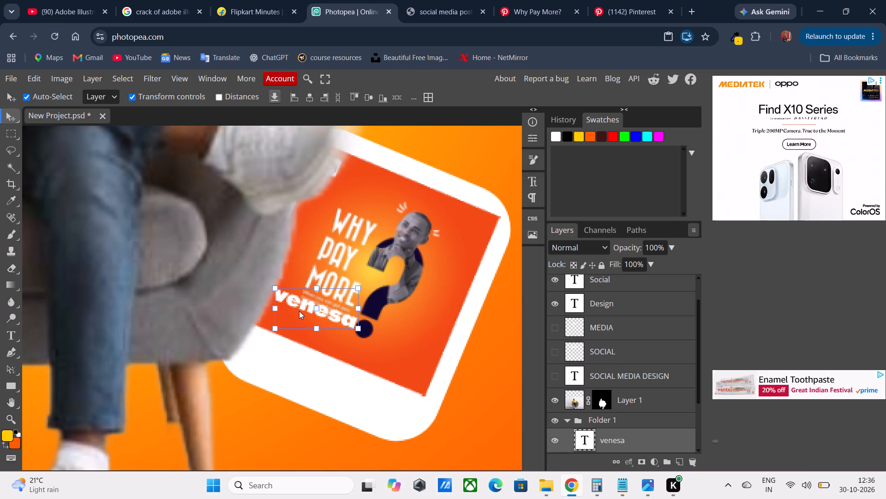
{"action": "left_click_drag", "start_coordinate": [299, 311], "coordinate": [308, 327]}
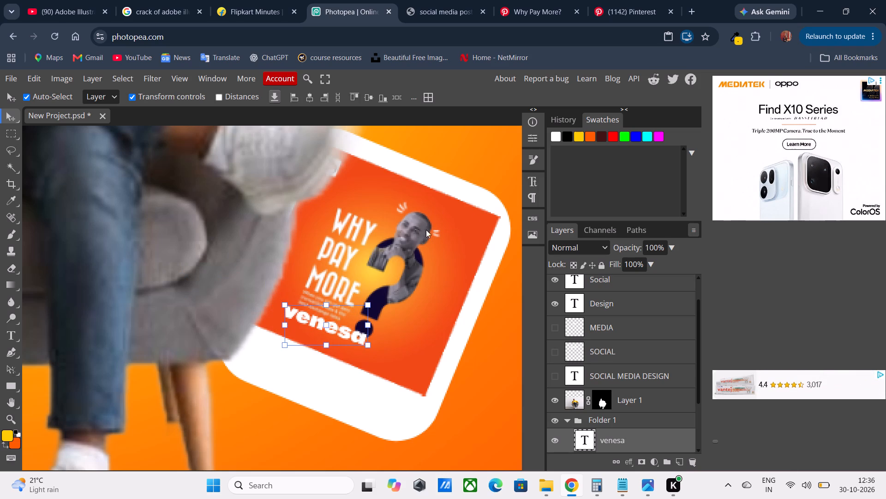
Move the "Why Pay More?" card sideways off the white frame, away from the armchair.
{"action": "left_click", "coordinate": [404, 351]}
{"action": "left_click_drag", "start_coordinate": [404, 351], "coordinate": [581, 382]}
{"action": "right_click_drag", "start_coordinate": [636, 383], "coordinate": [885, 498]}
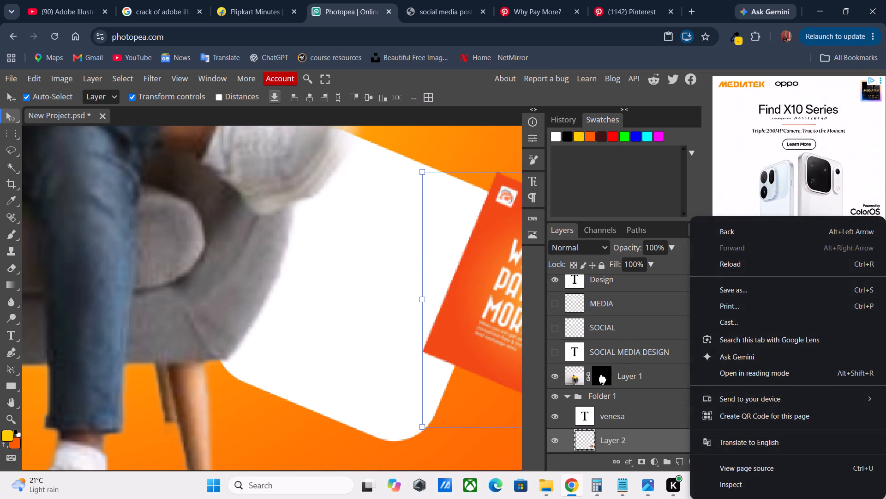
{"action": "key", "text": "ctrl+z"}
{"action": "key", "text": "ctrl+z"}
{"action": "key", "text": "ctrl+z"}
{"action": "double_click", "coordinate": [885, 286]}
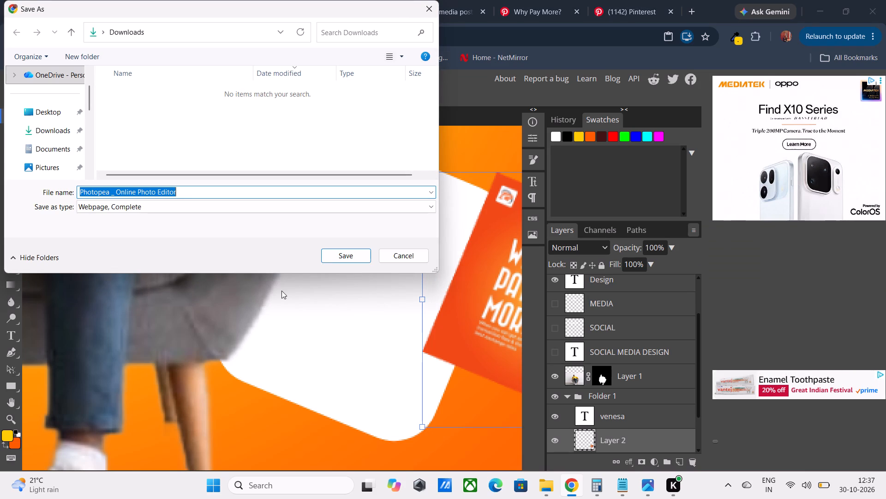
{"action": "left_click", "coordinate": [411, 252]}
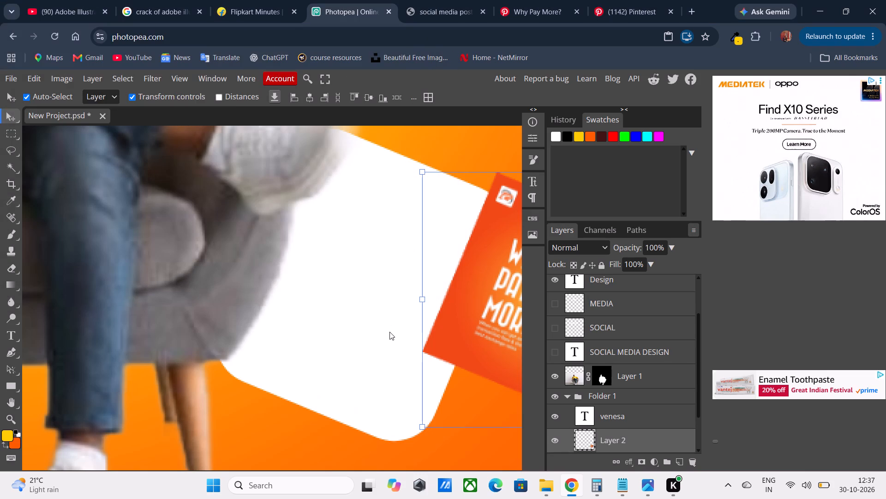
Undo the sideways move of the "Why Pay More?" card, keeping the "venesa" text on the orange card.
{"action": "key", "text": "ctrl+z"}
{"action": "key", "text": "ctrl+z"}
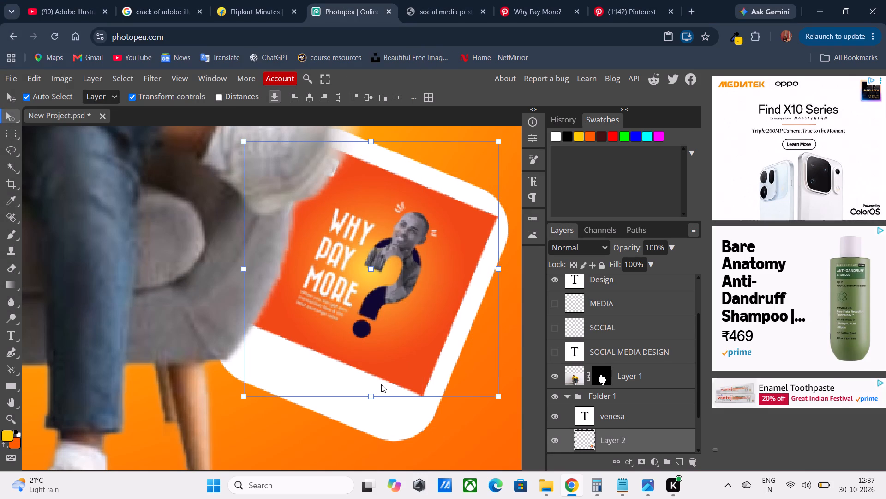
{"action": "key", "text": "ctrl+shift+z"}
Recolour the "venesa" text to near-black, #050505.
{"action": "double_click", "coordinate": [328, 331]}
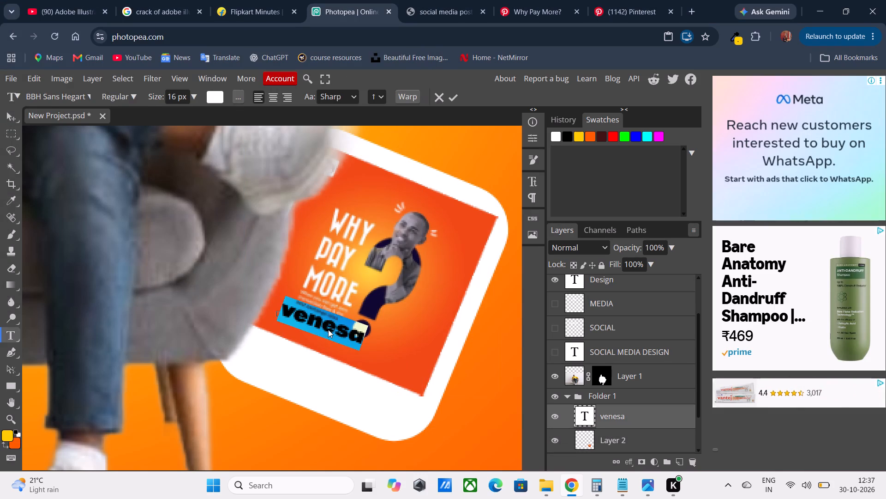
{"action": "left_click_drag", "start_coordinate": [217, 97], "coordinate": [217, 93]}
{"action": "left_click_drag", "start_coordinate": [106, 313], "coordinate": [104, 318]}
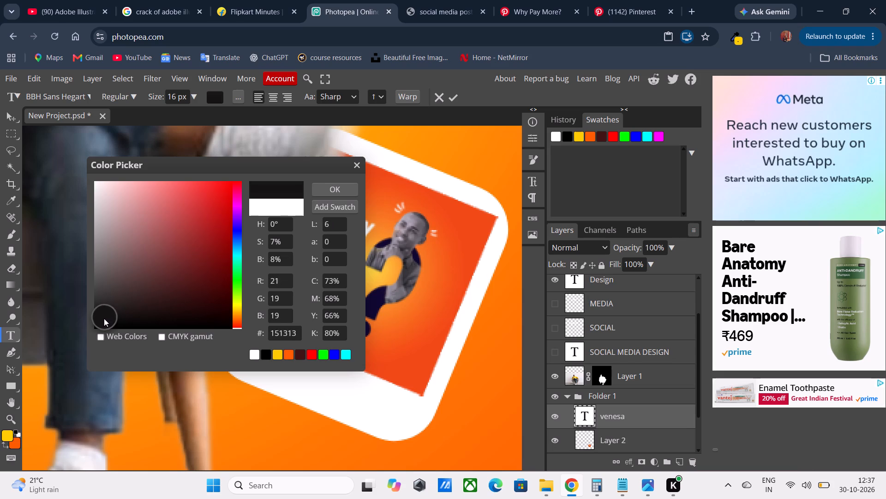
{"action": "left_click_drag", "start_coordinate": [104, 318], "coordinate": [95, 326]}
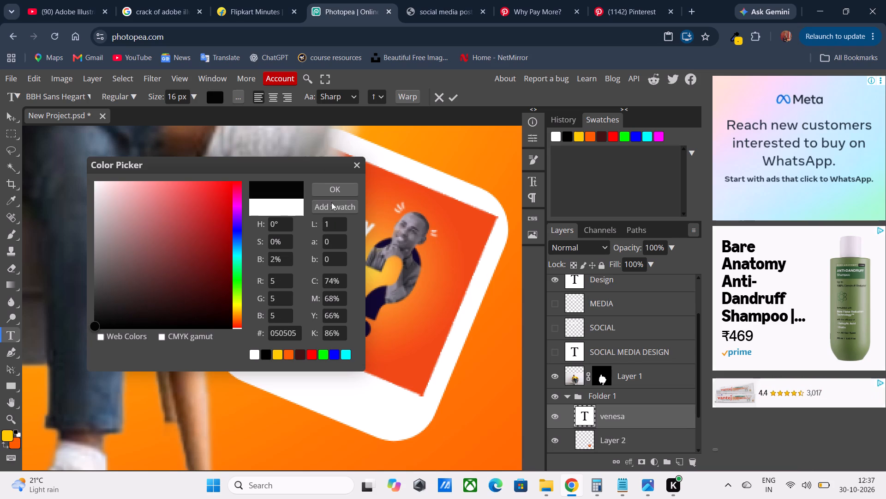
{"action": "left_click", "coordinate": [344, 194]}
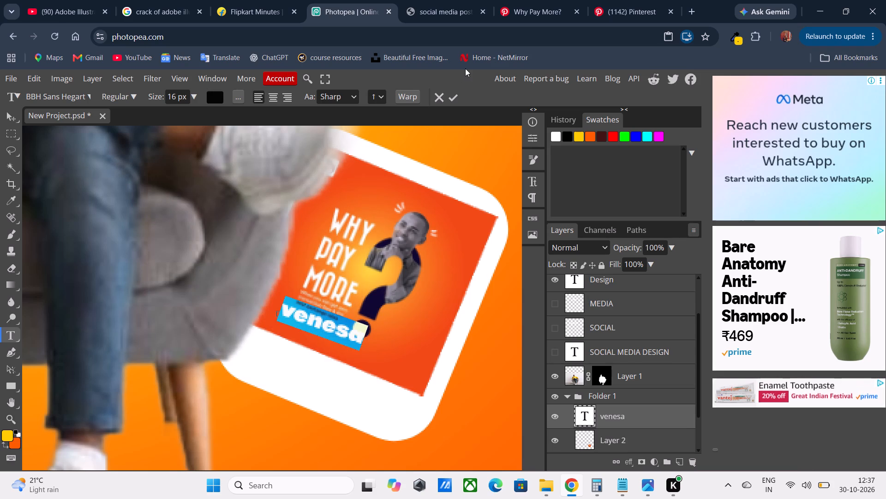
{"action": "left_click", "coordinate": [454, 103]}
Move the "venesa" text onto the frame's white bottom margin, beside the armchair and just below the orange card.
{"action": "left_click_drag", "start_coordinate": [305, 329], "coordinate": [269, 359]}
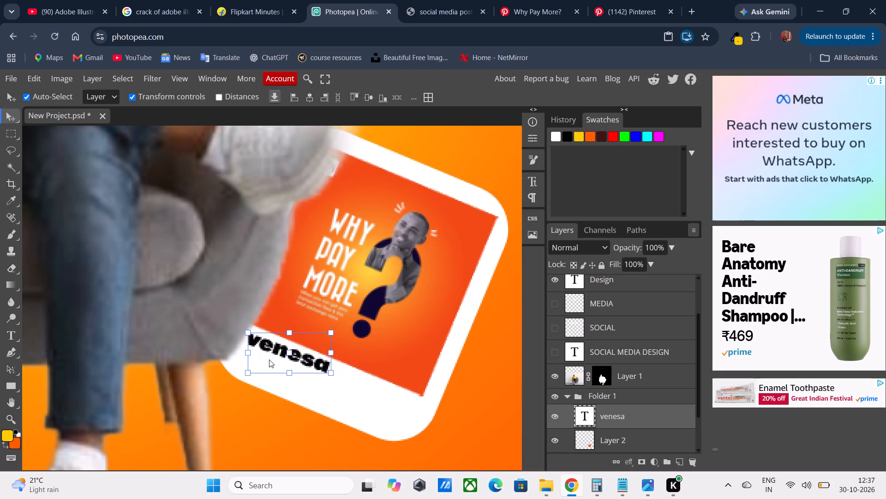
{"action": "left_click_drag", "start_coordinate": [269, 359], "coordinate": [266, 361]}
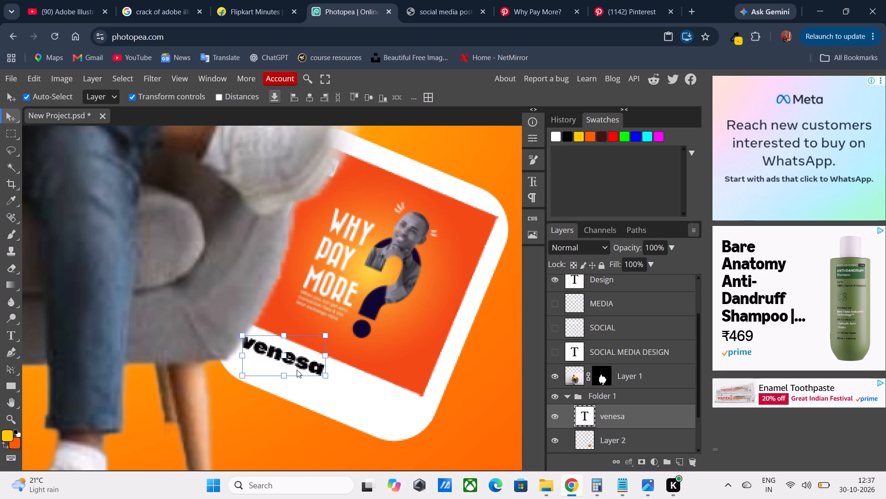
{"action": "left_click", "coordinate": [295, 364]}
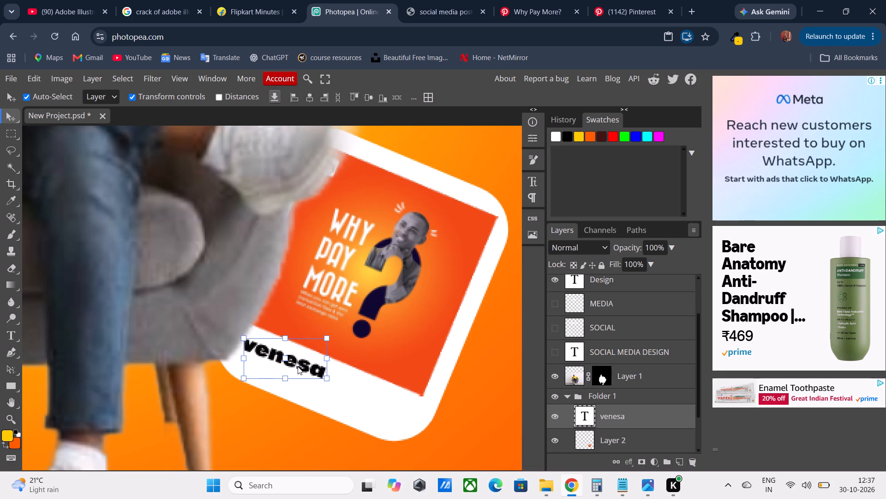
{"action": "left_click", "coordinate": [478, 162]}
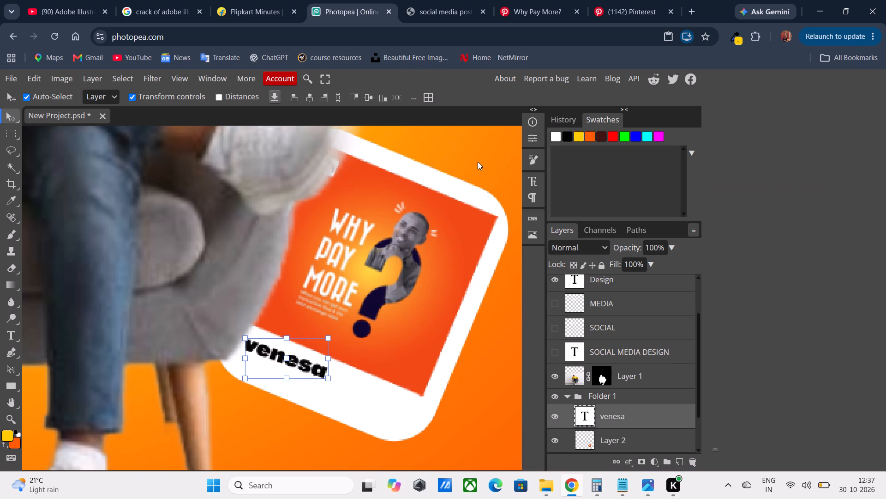
Rotate the "venesa" text by about another 2.2° to match the tilt of the card's lower edge.
{"action": "left_click", "coordinate": [318, 376]}
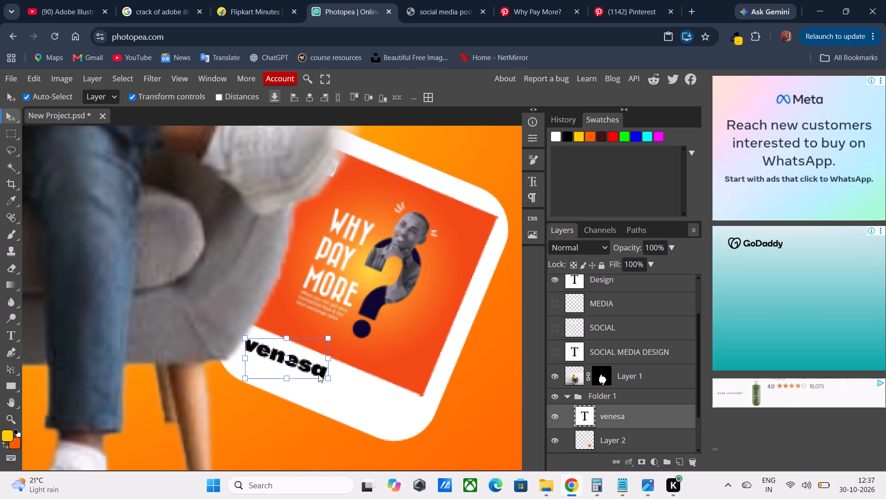
{"action": "left_click", "coordinate": [342, 383]}
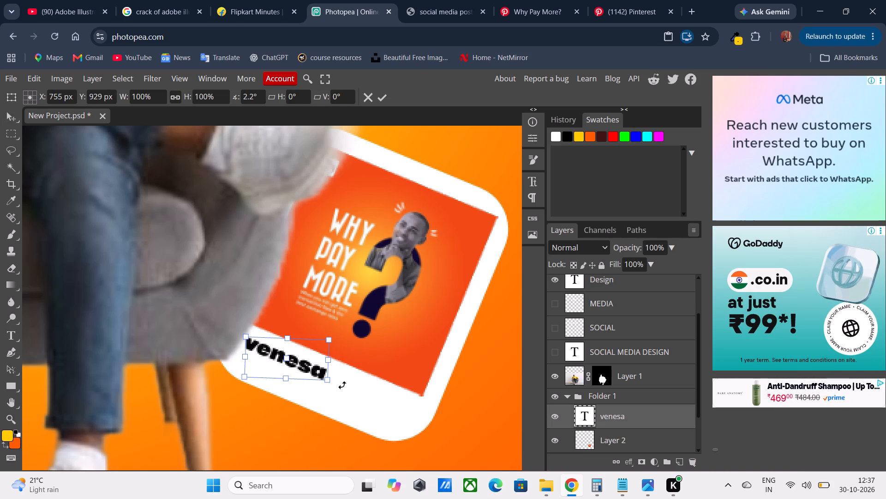
{"action": "left_click", "coordinate": [444, 415]}
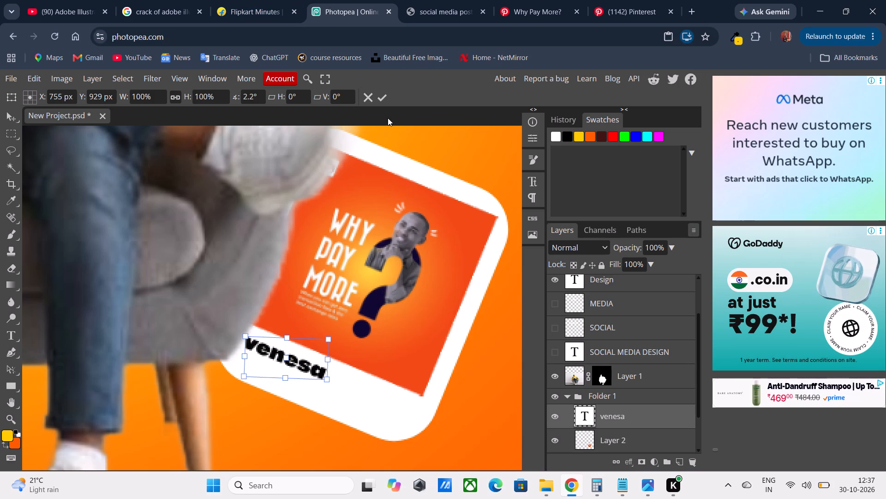
{"action": "left_click", "coordinate": [383, 99]}
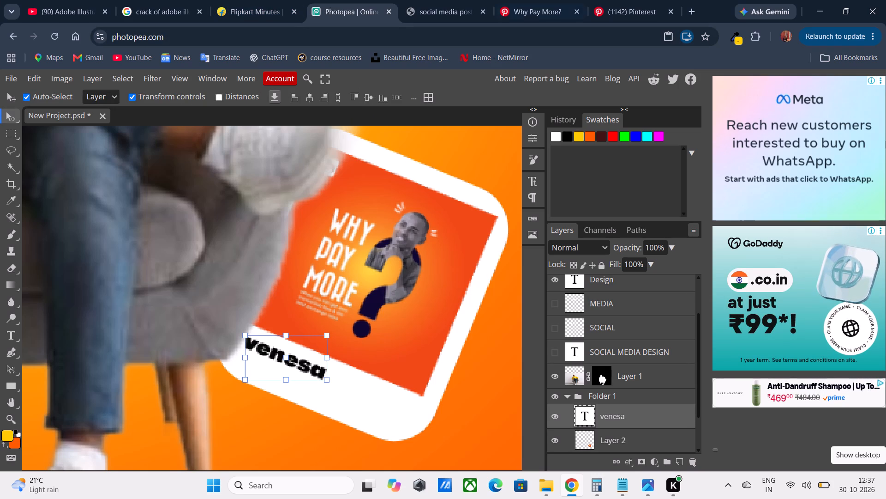
{"action": "left_click", "coordinate": [271, 417]}
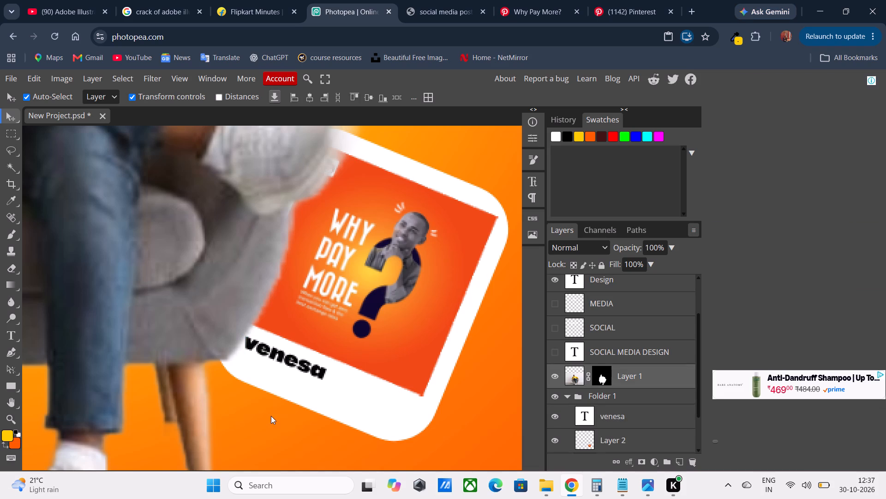
Check the reference poster's card captions and add a black "asas@mm" text at 16 px beside "venesa".
{"action": "scroll", "coordinate": [271, 416], "scroll_direction": "up", "scroll_amount": 2}
{"action": "scroll", "coordinate": [271, 416], "scroll_direction": "down", "scroll_amount": 3}
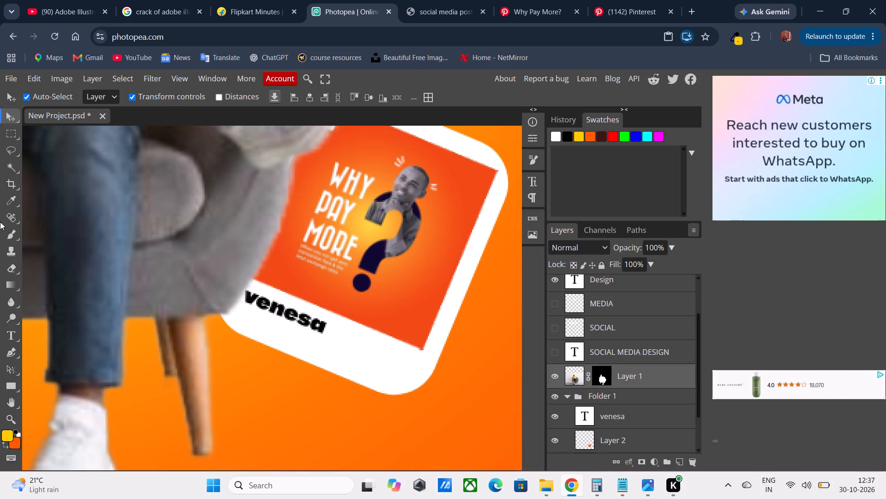
{"action": "left_click", "coordinate": [450, 1]}
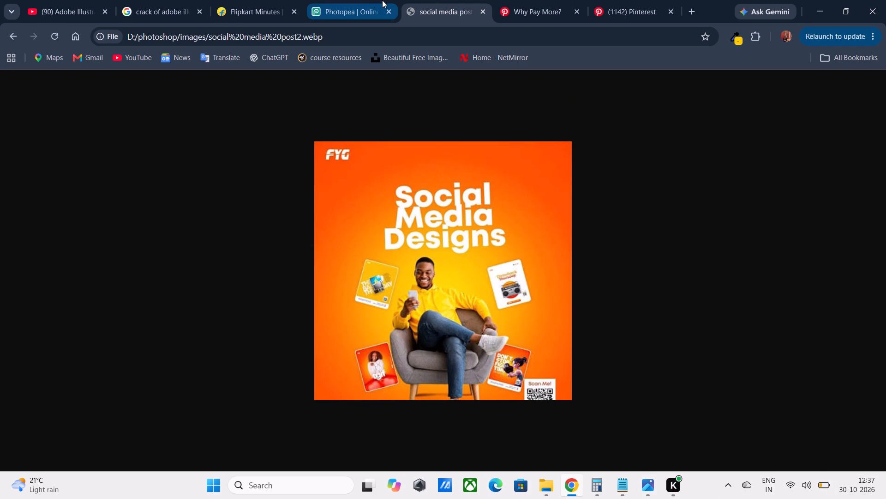
{"action": "left_click", "coordinate": [364, 3]}
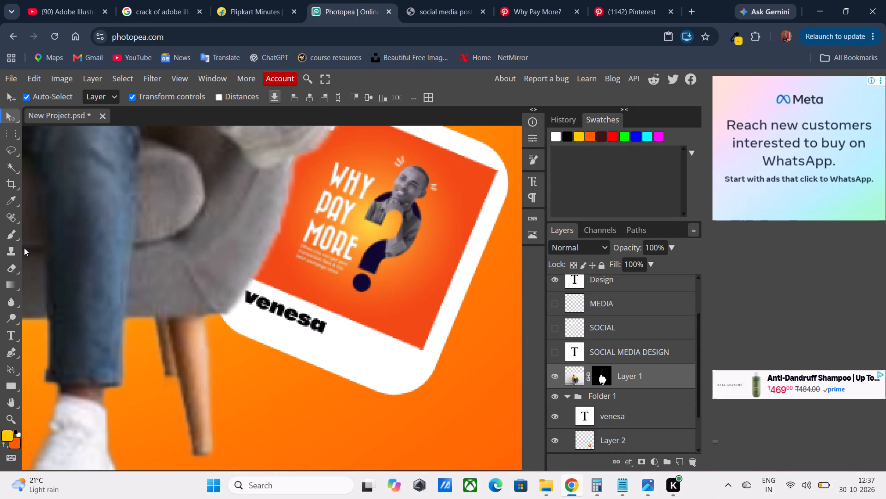
{"action": "left_click", "coordinate": [11, 335]}
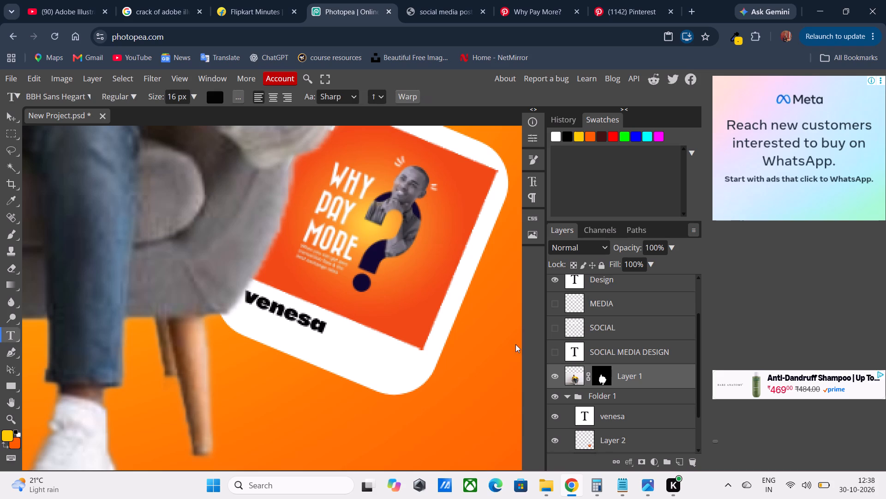
{"action": "left_click", "coordinate": [348, 331]}
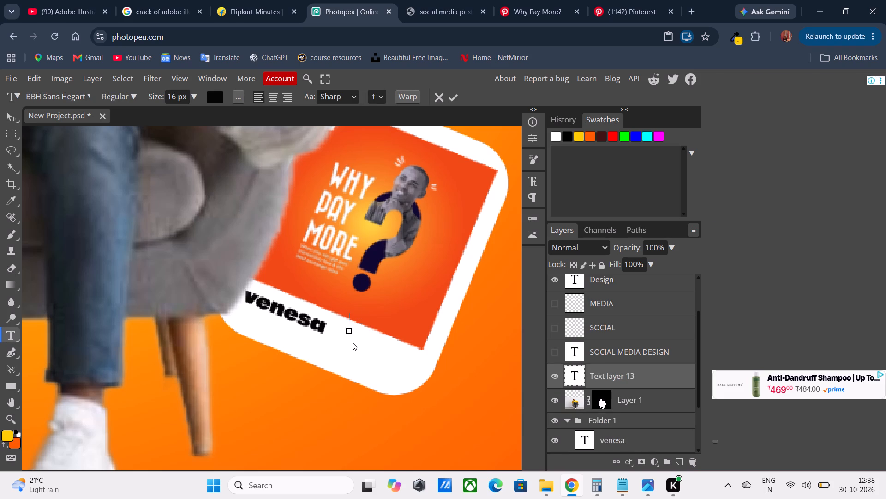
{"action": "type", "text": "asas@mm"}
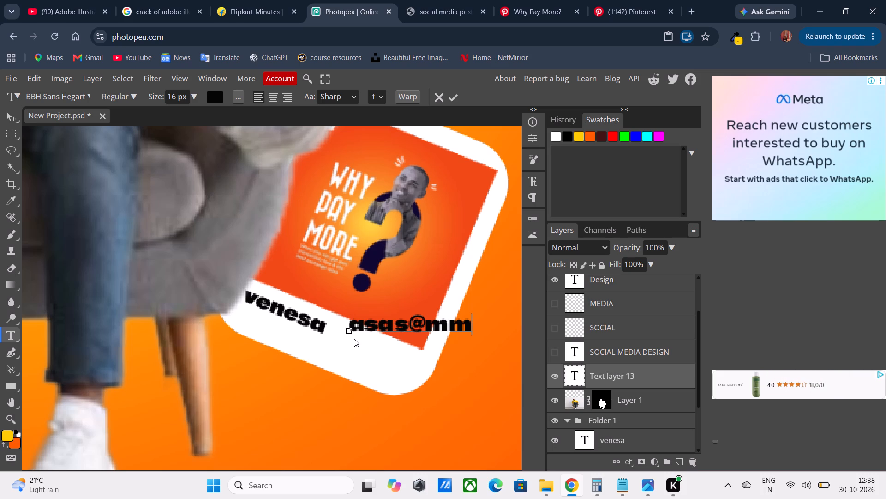
{"action": "left_click", "coordinate": [457, 99]}
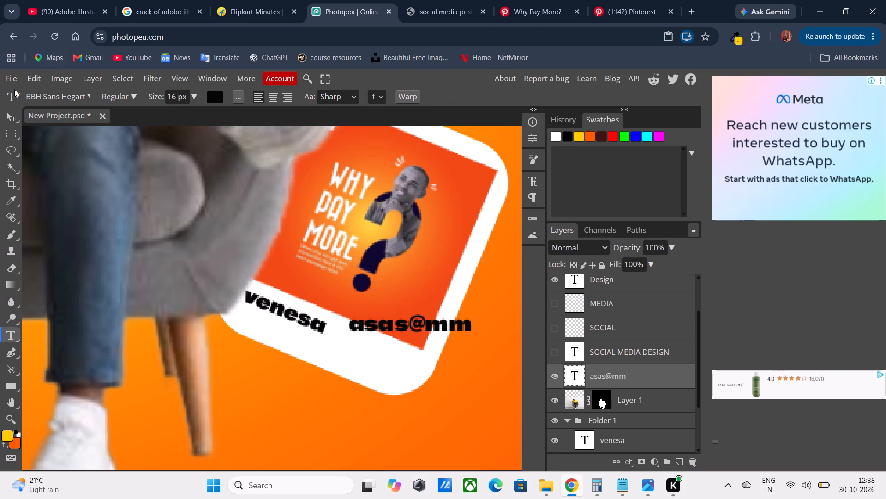
Rotate the "asas@mm" text about 23.5° and place it on the white margin right after "venesa".
{"action": "key", "text": "v"}
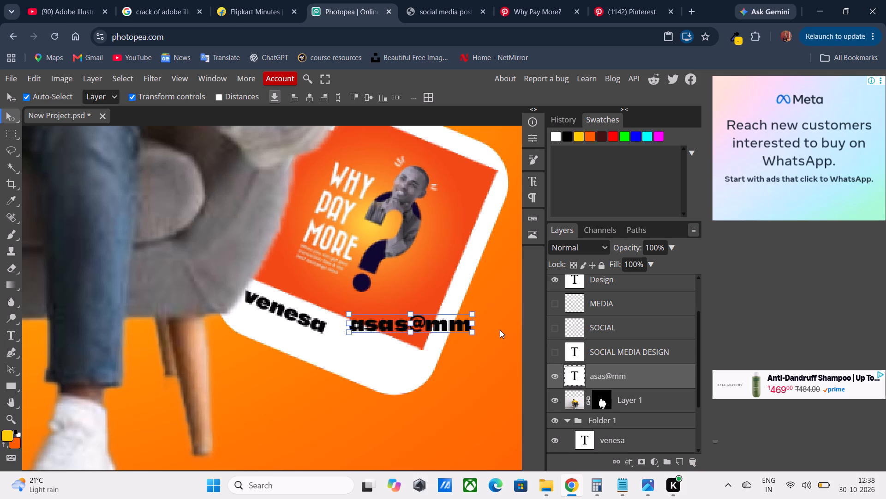
{"action": "left_click_drag", "start_coordinate": [441, 325], "coordinate": [426, 341]}
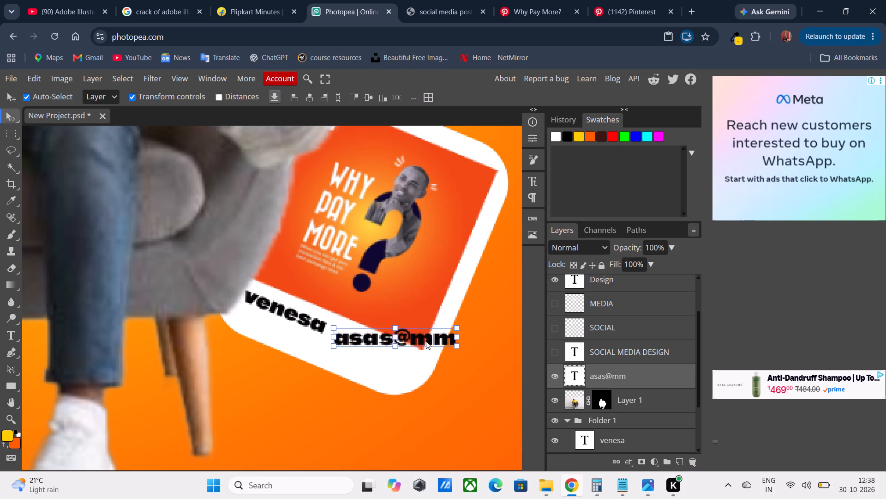
{"action": "left_click_drag", "start_coordinate": [426, 341], "coordinate": [411, 346]}
{"action": "left_click_drag", "start_coordinate": [458, 353], "coordinate": [441, 374]}
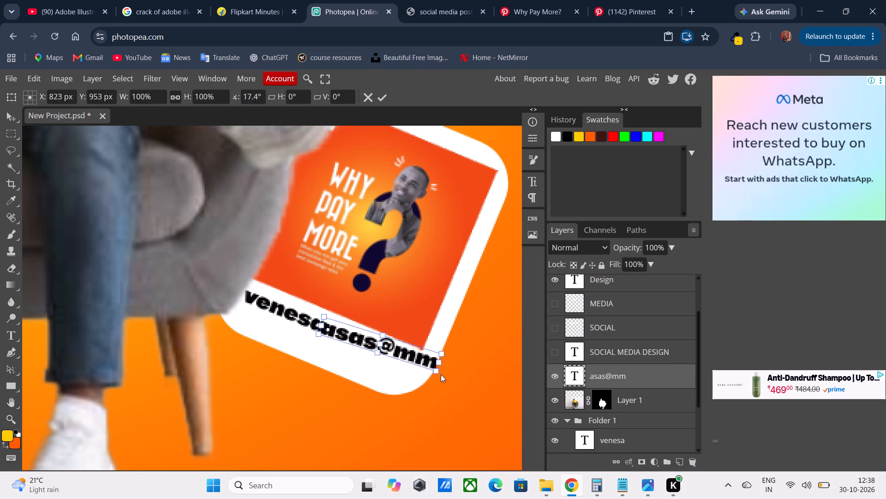
{"action": "left_click_drag", "start_coordinate": [441, 374], "coordinate": [438, 378]}
{"action": "left_click_drag", "start_coordinate": [418, 360], "coordinate": [419, 369]}
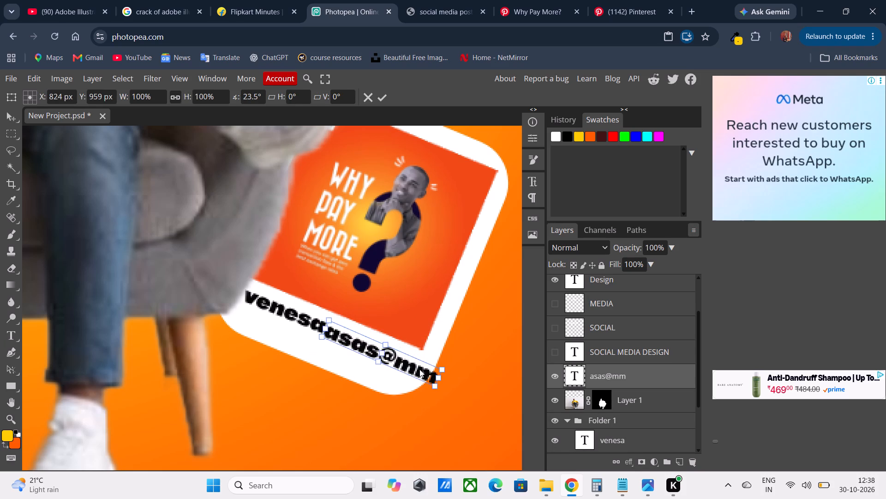
{"action": "left_click_drag", "start_coordinate": [419, 369], "coordinate": [428, 375]}
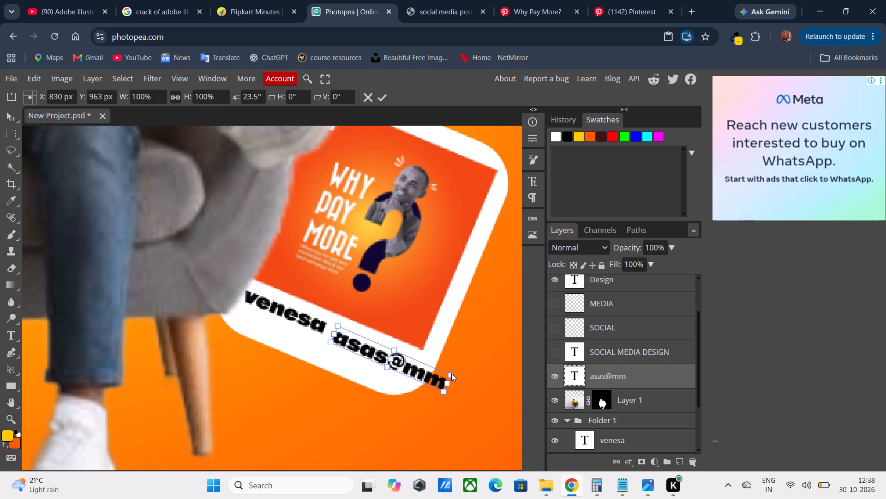
Scale the "asas@mm" text down to about 76% so it fits inside the white frame.
{"action": "left_click_drag", "start_coordinate": [451, 373], "coordinate": [425, 357]}
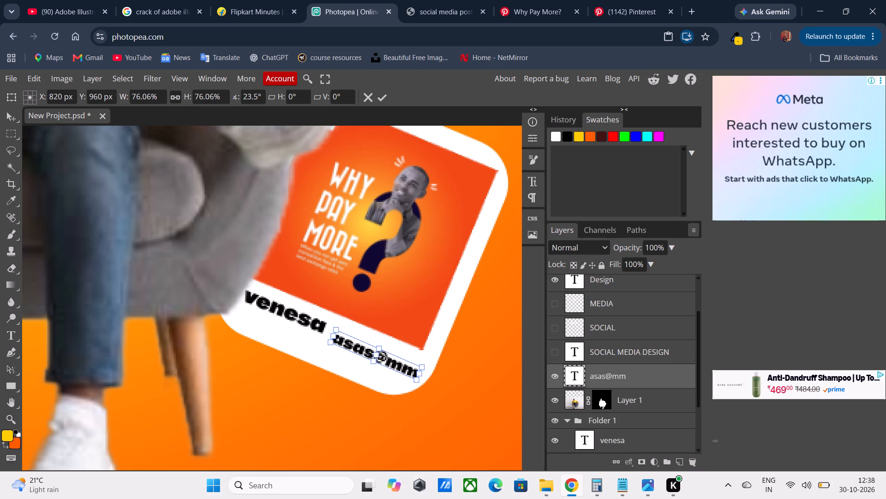
{"action": "left_click", "coordinate": [404, 369]}
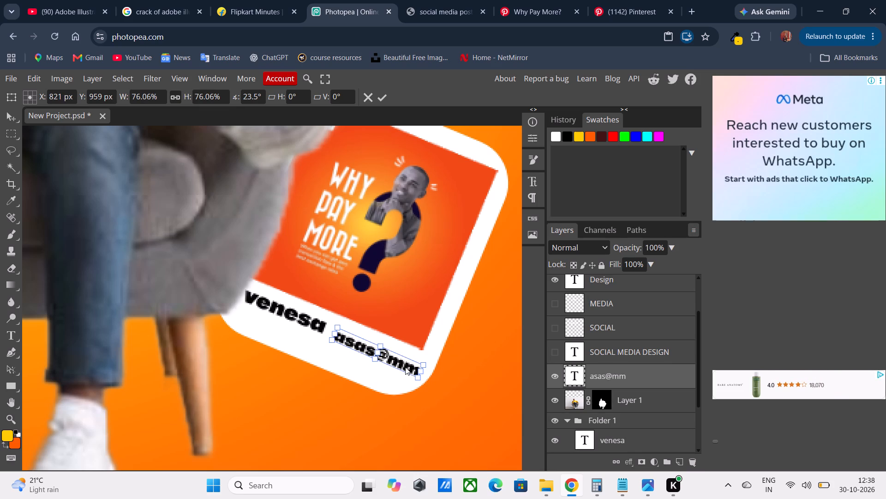
{"action": "left_click", "coordinate": [472, 398]}
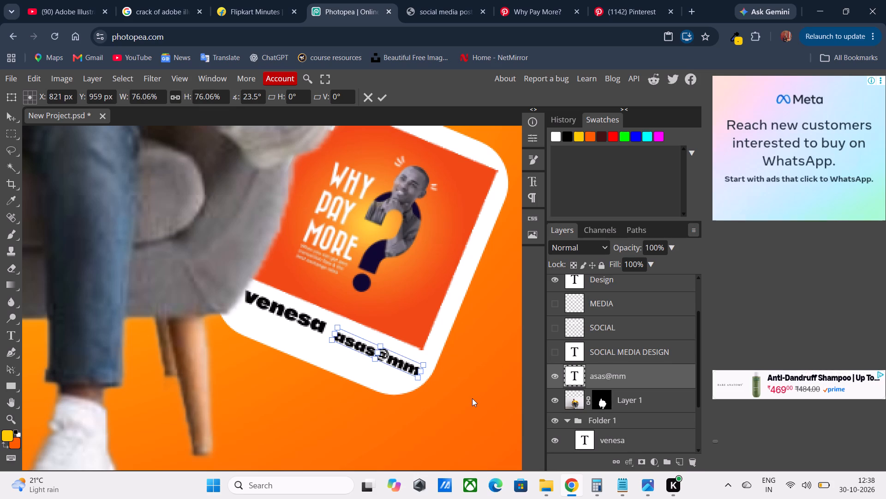
{"action": "left_click", "coordinate": [376, 99]}
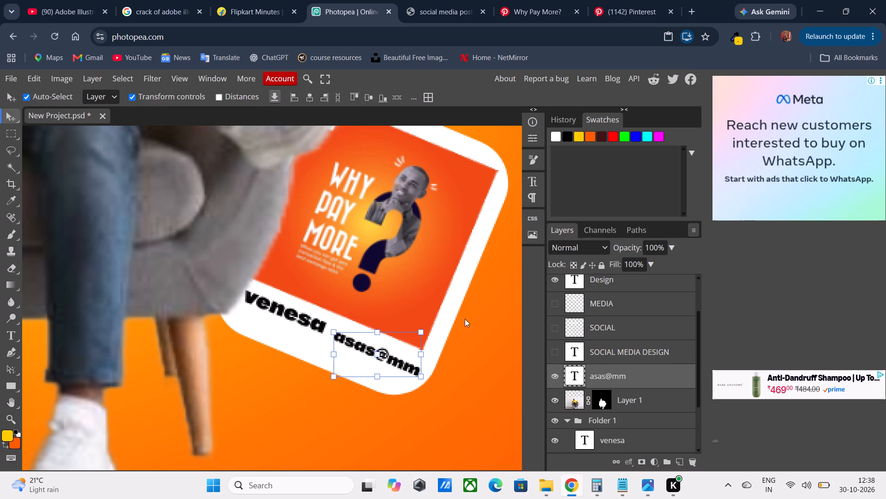
{"action": "left_click", "coordinate": [485, 390]}
Scale the "asas@mm" text down to about 85% and place it just after "venesa" on the card's white margin.
{"action": "scroll", "coordinate": [485, 390], "scroll_direction": "up", "scroll_amount": 1}
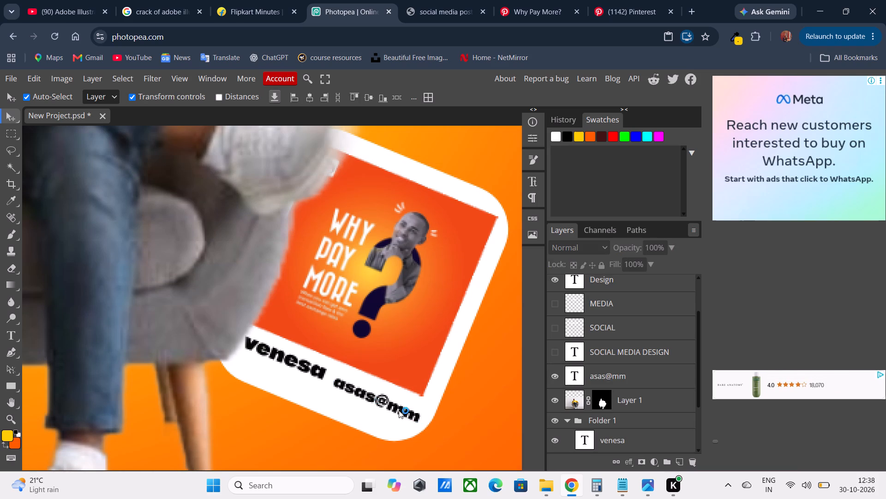
{"action": "left_click_drag", "start_coordinate": [398, 411], "coordinate": [392, 407]}
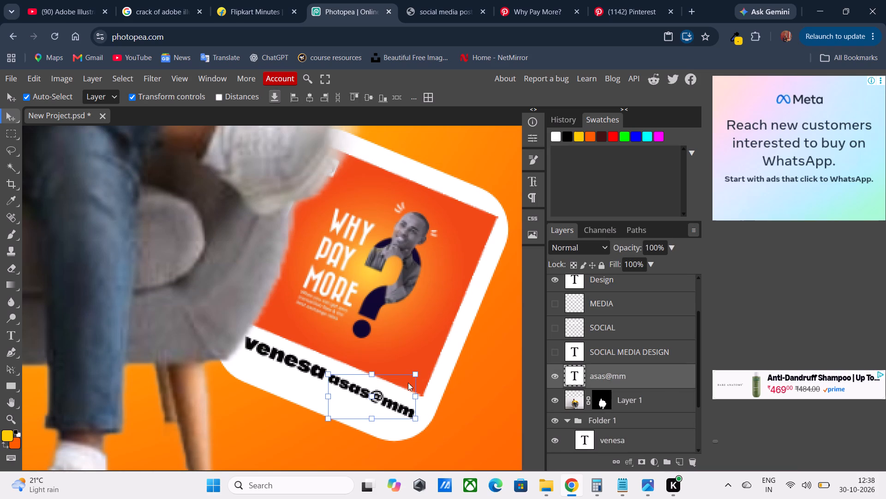
{"action": "left_click_drag", "start_coordinate": [414, 374], "coordinate": [404, 385]}
{"action": "left_click_drag", "start_coordinate": [381, 408], "coordinate": [381, 406]}
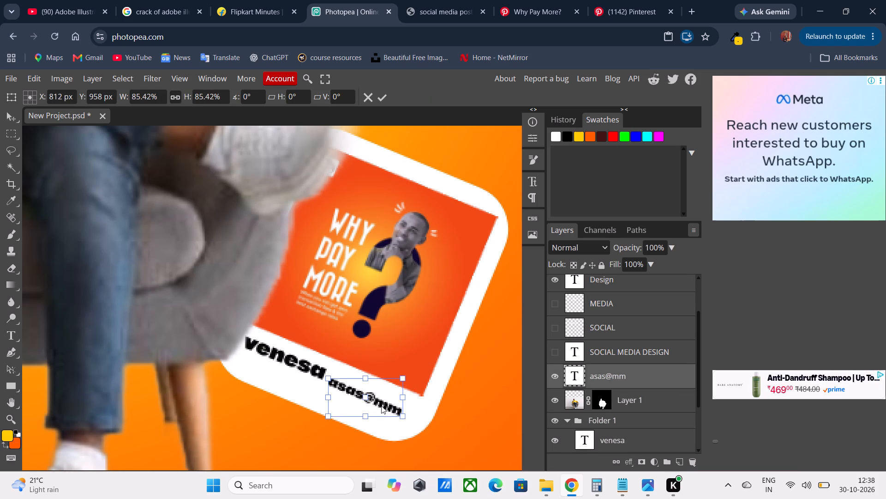
{"action": "left_click_drag", "start_coordinate": [381, 406], "coordinate": [389, 404]}
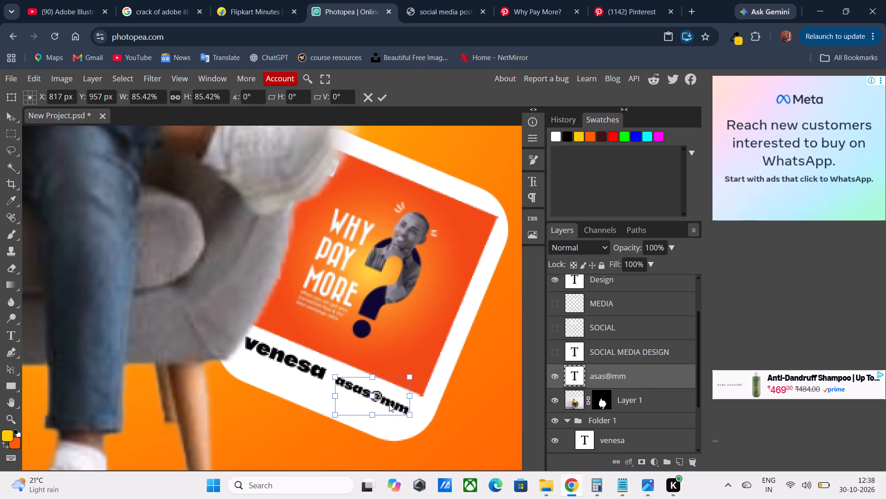
{"action": "left_click_drag", "start_coordinate": [389, 404], "coordinate": [390, 406]}
{"action": "left_click", "coordinate": [453, 425]}
{"action": "left_click", "coordinate": [453, 425]}
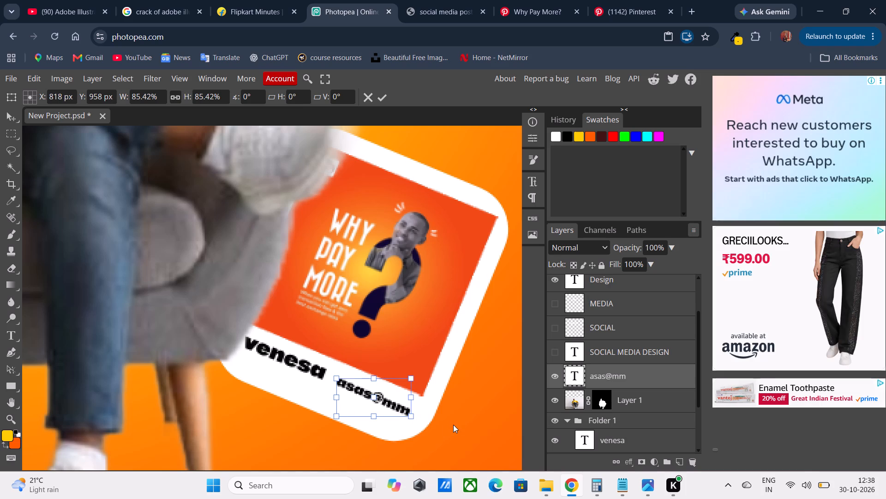
{"action": "left_click", "coordinate": [384, 104]}
{"action": "left_click", "coordinate": [384, 94]}
{"action": "left_click", "coordinate": [435, 145]}
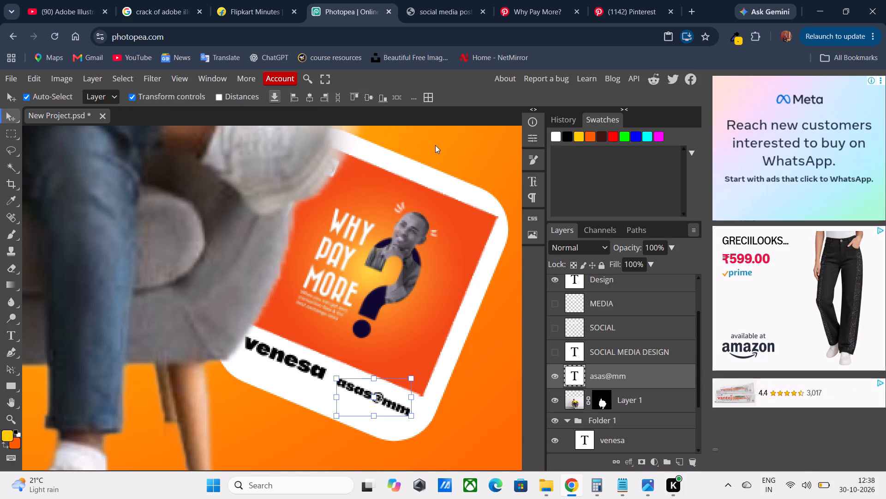
Nudge the "asas@mm" text slightly closer to "venesa" on the white margin.
{"action": "scroll", "coordinate": [491, 357], "scroll_direction": "up", "scroll_amount": 3}
{"action": "scroll", "coordinate": [491, 357], "scroll_direction": "down", "scroll_amount": 2}
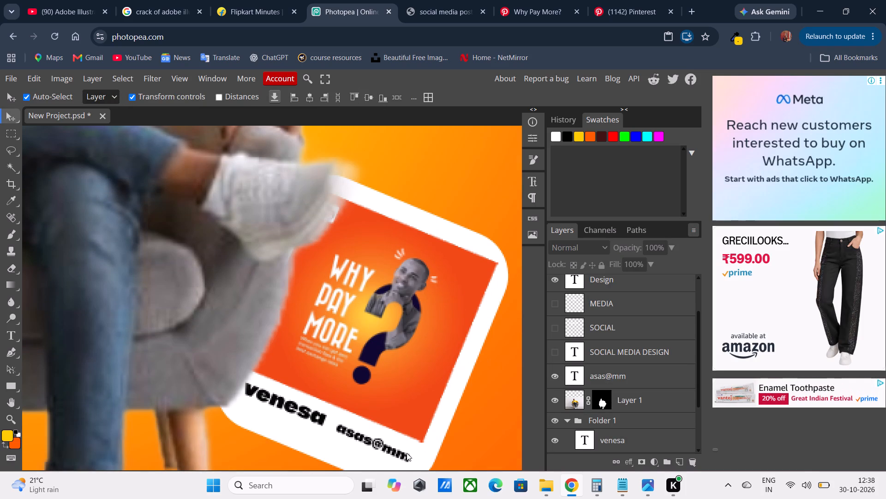
{"action": "left_click", "coordinate": [394, 452]}
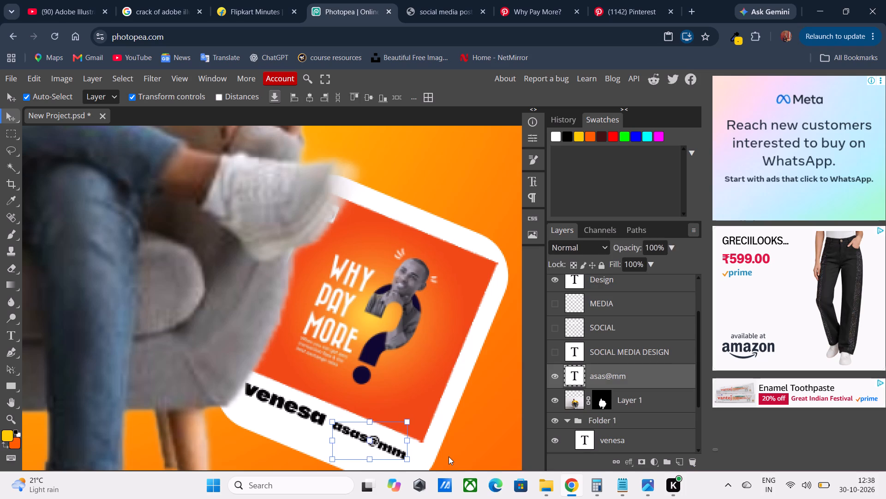
{"action": "left_click", "coordinate": [449, 456]}
{"action": "scroll", "coordinate": [394, 220], "scroll_direction": "down", "scroll_amount": 2}
{"action": "scroll", "coordinate": [394, 220], "scroll_direction": "up", "scroll_amount": 2}
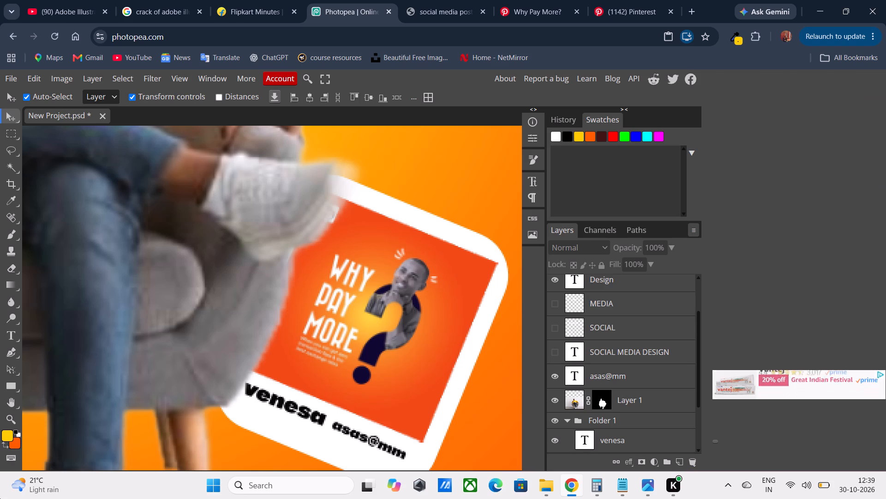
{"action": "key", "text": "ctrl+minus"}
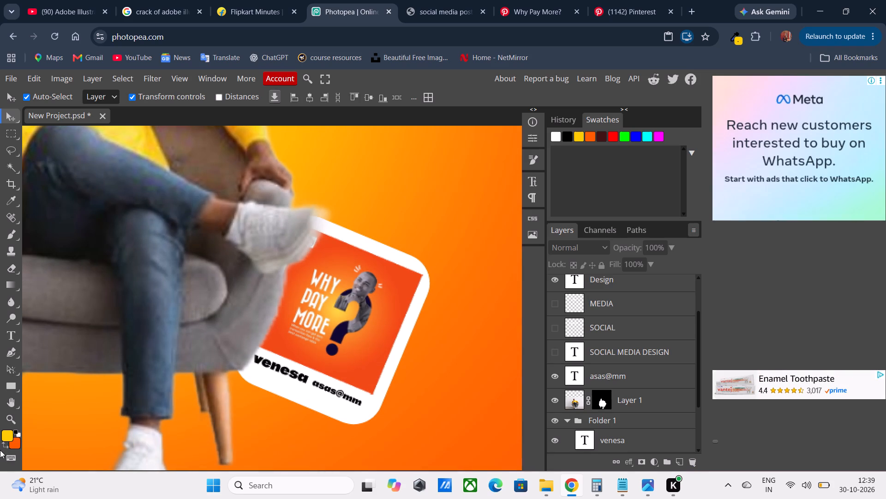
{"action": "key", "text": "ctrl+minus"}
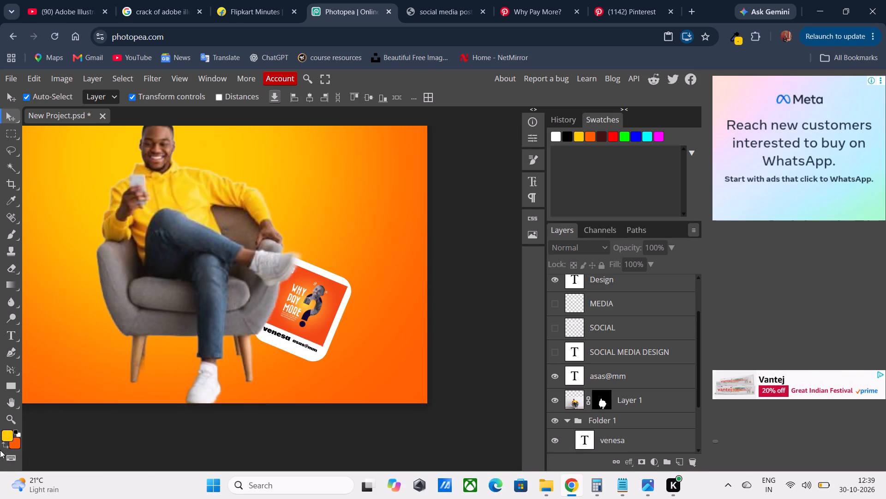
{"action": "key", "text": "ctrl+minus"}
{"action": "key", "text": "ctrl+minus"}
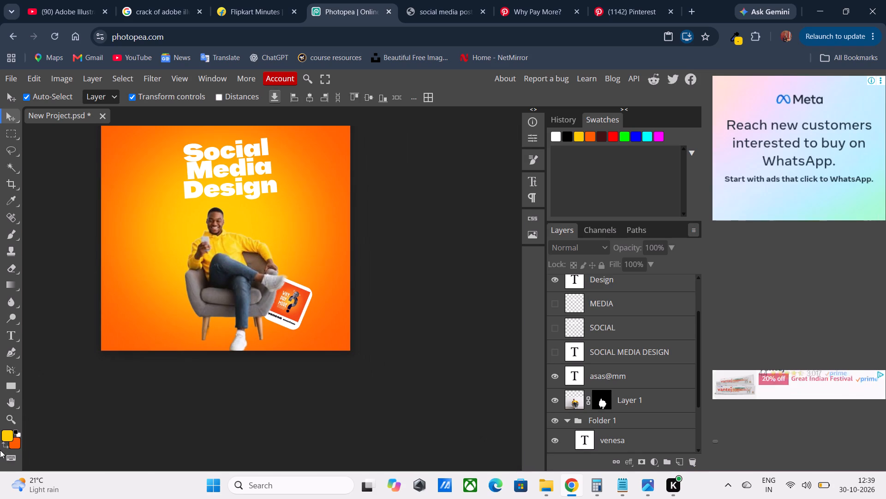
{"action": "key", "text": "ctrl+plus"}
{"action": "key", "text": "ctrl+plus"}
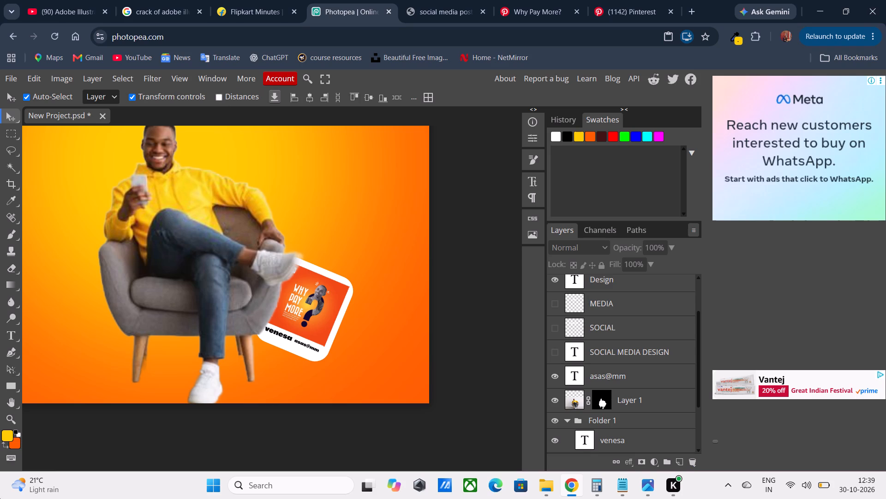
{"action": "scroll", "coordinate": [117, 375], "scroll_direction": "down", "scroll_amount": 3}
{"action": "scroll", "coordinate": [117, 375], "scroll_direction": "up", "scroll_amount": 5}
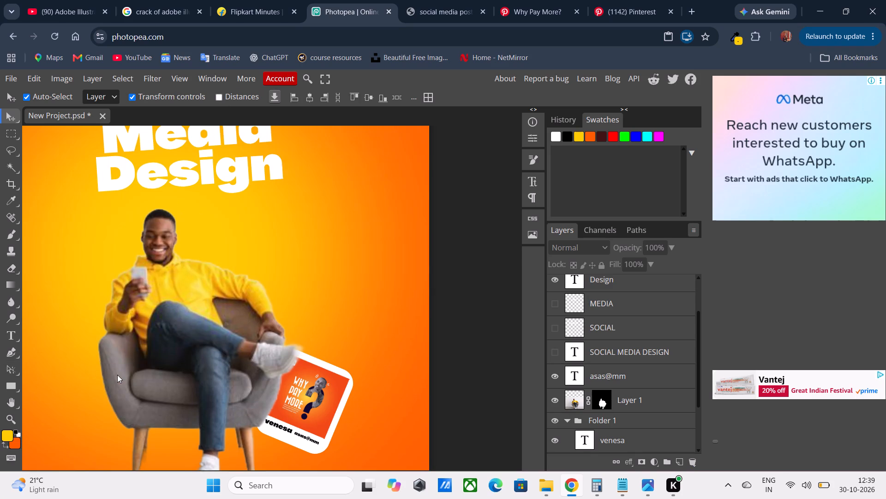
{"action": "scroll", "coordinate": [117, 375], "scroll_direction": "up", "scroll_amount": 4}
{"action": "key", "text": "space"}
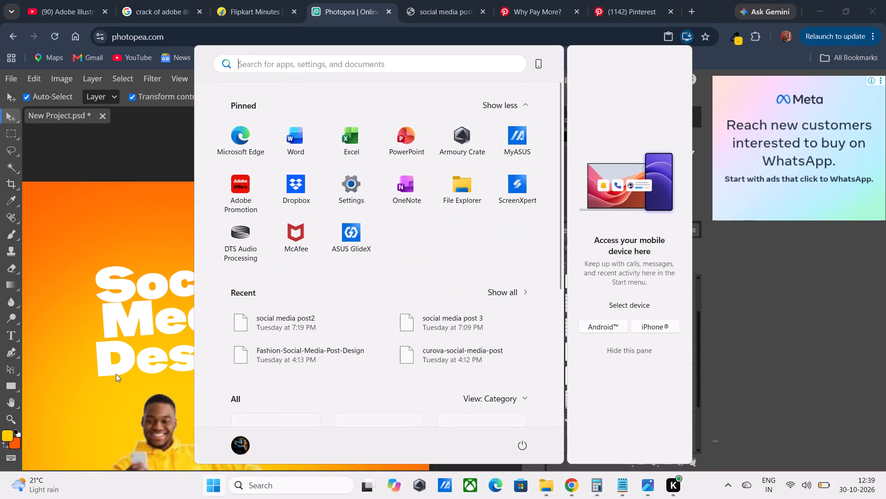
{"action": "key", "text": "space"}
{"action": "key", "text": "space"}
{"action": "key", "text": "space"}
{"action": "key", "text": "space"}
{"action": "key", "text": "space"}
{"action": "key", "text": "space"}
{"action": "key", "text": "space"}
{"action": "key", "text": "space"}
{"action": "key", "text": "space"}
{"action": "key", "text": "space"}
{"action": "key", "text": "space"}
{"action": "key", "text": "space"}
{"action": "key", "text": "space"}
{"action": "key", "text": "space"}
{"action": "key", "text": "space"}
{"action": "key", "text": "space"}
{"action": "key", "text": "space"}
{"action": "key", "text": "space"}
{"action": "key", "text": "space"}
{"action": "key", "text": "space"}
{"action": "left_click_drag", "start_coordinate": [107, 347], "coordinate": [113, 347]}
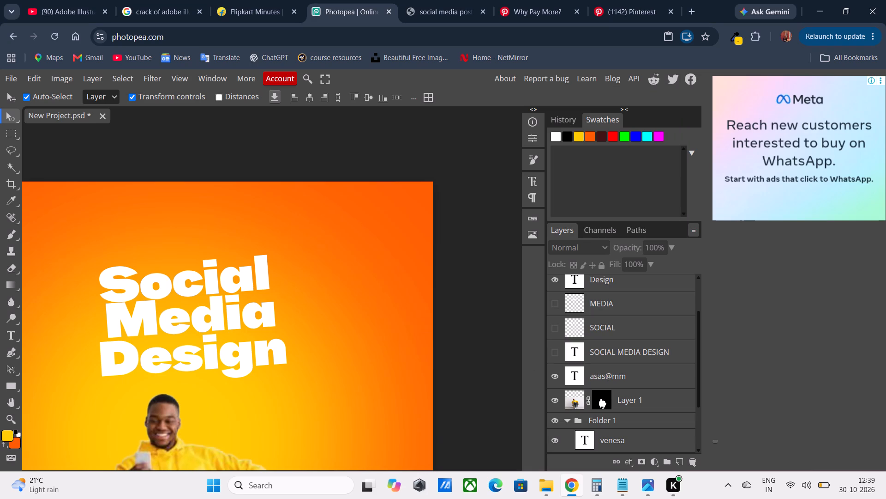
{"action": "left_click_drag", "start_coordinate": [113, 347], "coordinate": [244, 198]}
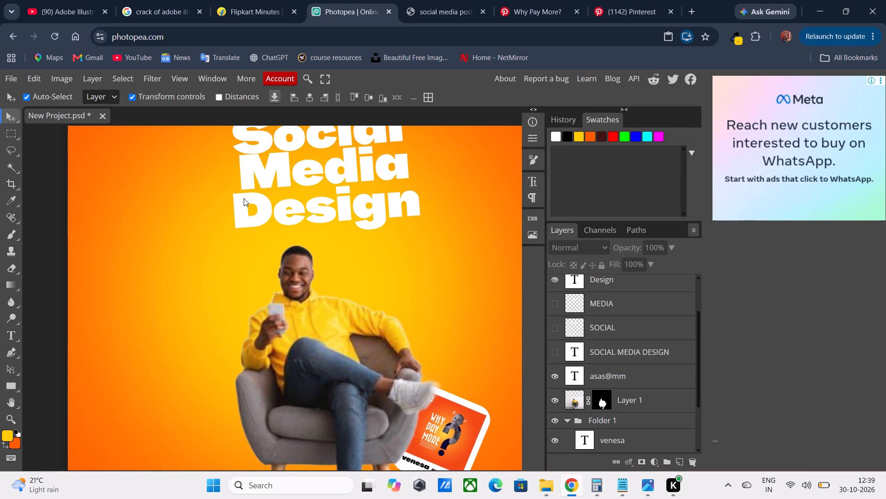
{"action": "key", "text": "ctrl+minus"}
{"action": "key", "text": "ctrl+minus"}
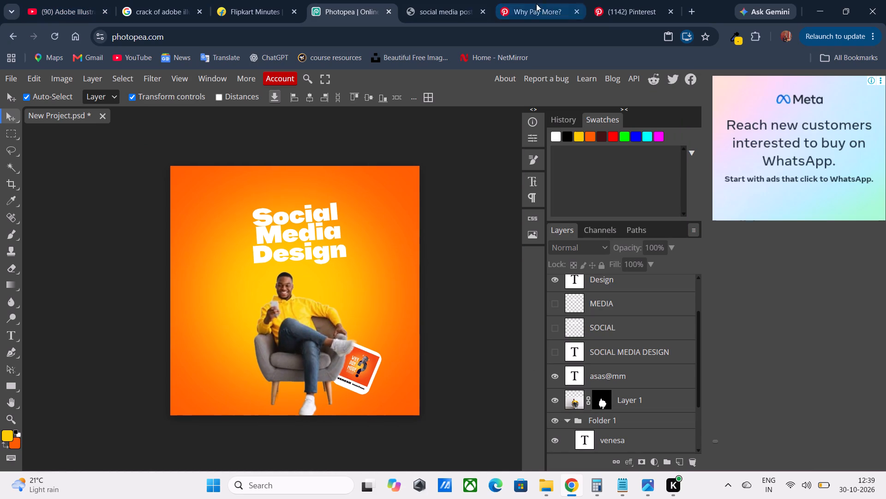
Check the reference poster, then find and copy the orange Sixgrey "What people see before they know you." design image on Pinterest.
{"action": "left_click", "coordinate": [490, 4]}
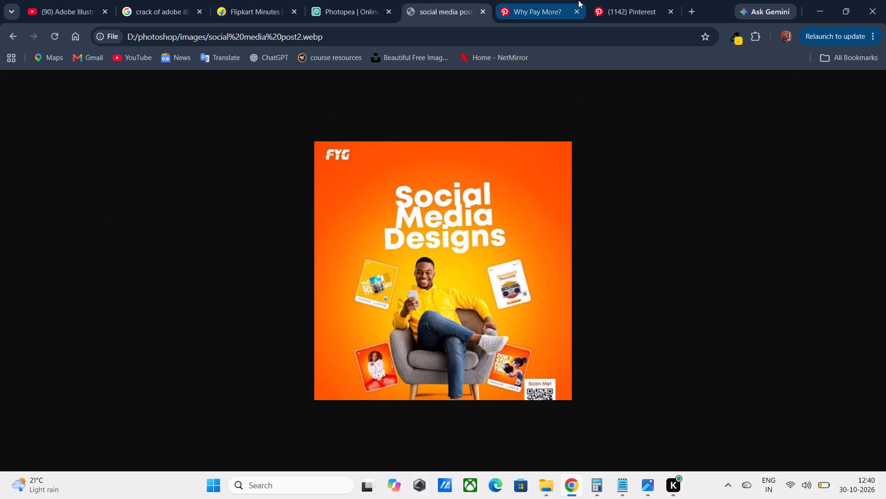
{"action": "left_click", "coordinate": [546, 6]}
{"action": "scroll", "coordinate": [306, 220], "scroll_direction": "up", "scroll_amount": 4}
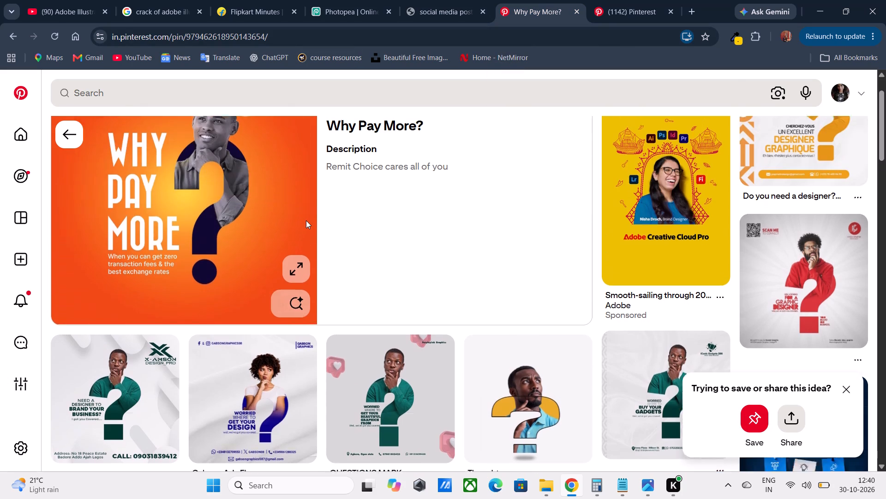
{"action": "scroll", "coordinate": [306, 220], "scroll_direction": "up", "scroll_amount": 5}
{"action": "scroll", "coordinate": [308, 220], "scroll_direction": "down", "scroll_amount": 7}
{"action": "scroll", "coordinate": [424, 197], "scroll_direction": "down", "scroll_amount": 5}
{"action": "left_click", "coordinate": [221, 295]}
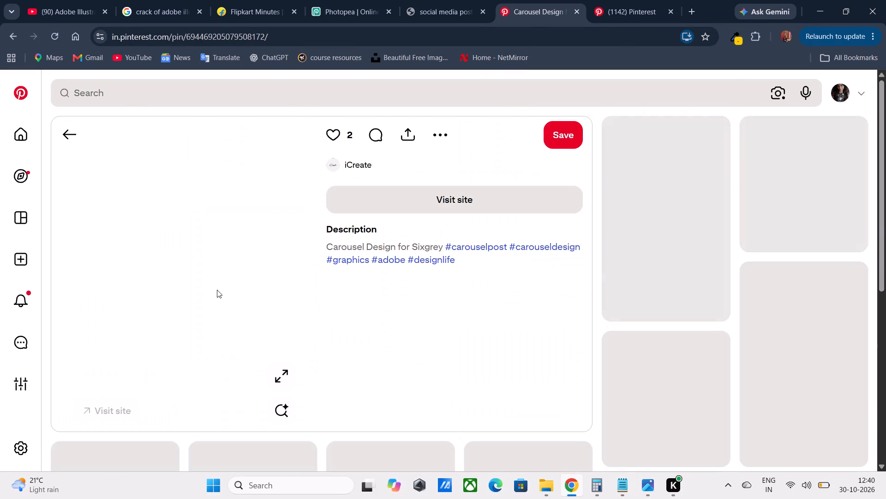
{"action": "right_click", "coordinate": [171, 257]}
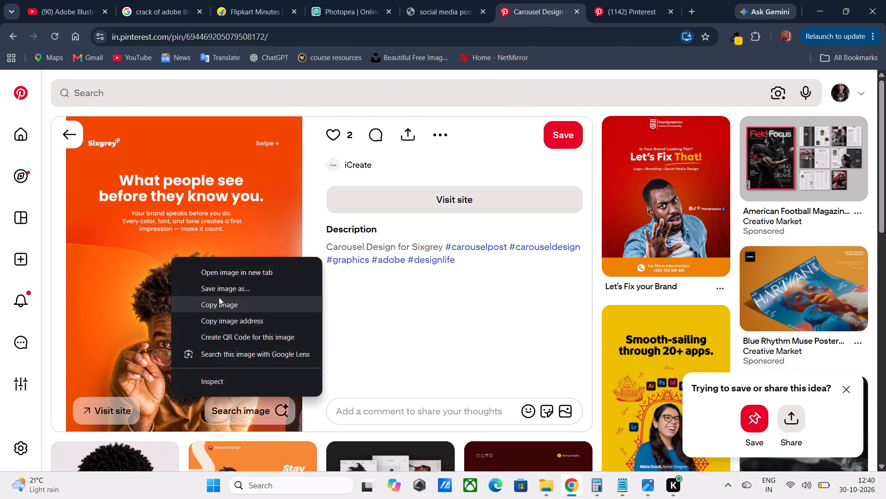
{"action": "left_click", "coordinate": [219, 297]}
Browse the related Pinterest designs and the yellow social media post results for further card images, comparing with the reference poster.
{"action": "scroll", "coordinate": [219, 297], "scroll_direction": "down", "scroll_amount": 3}
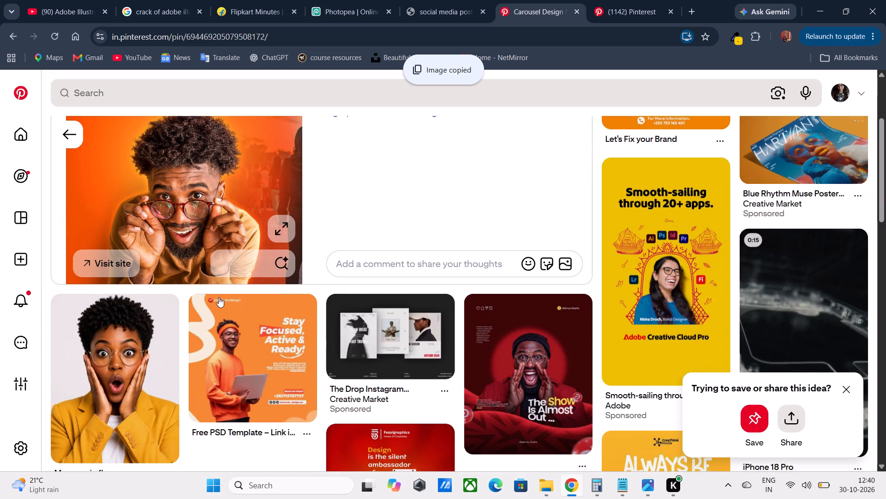
{"action": "scroll", "coordinate": [219, 297], "scroll_direction": "down", "scroll_amount": 7}
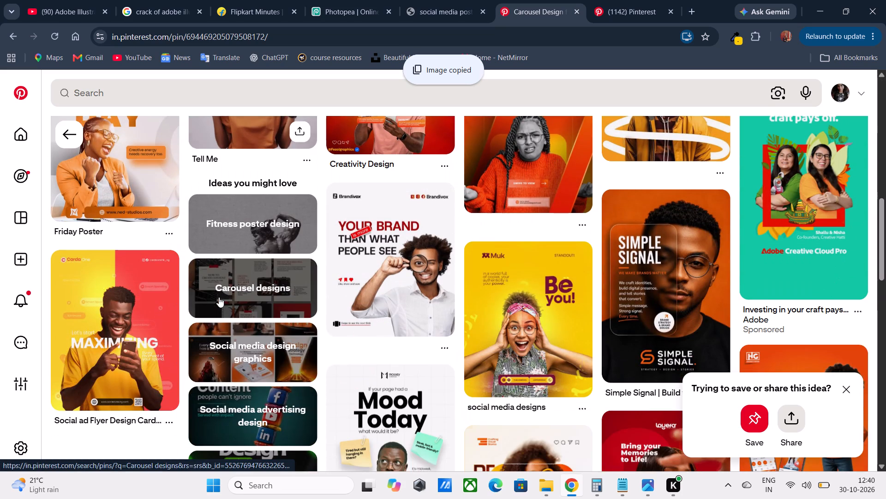
{"action": "scroll", "coordinate": [219, 296], "scroll_direction": "down", "scroll_amount": 10}
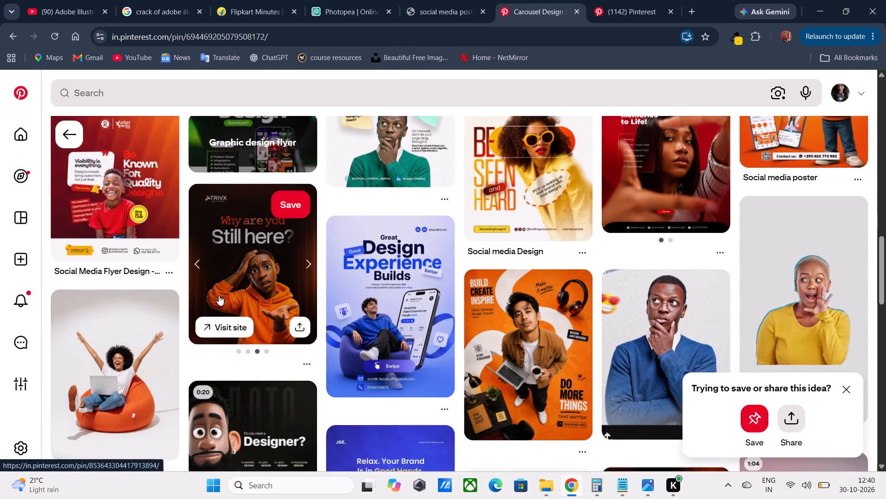
{"action": "scroll", "coordinate": [219, 294], "scroll_direction": "down", "scroll_amount": 6}
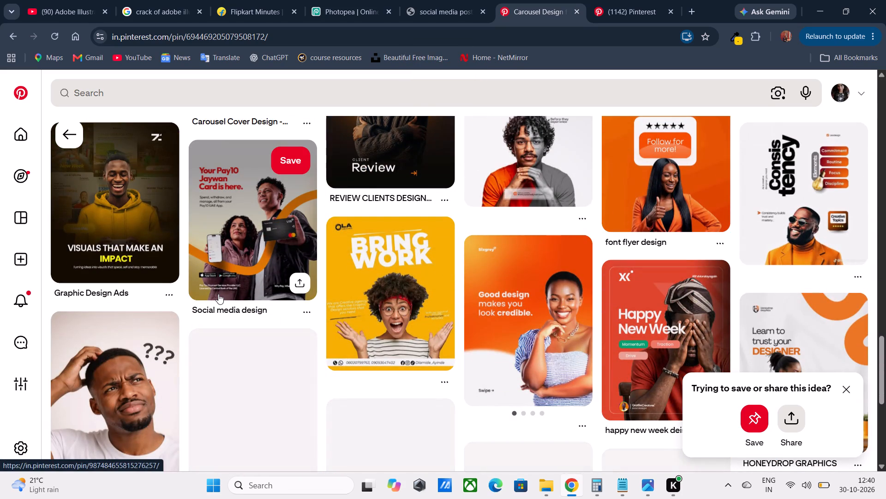
{"action": "scroll", "coordinate": [218, 294], "scroll_direction": "down", "scroll_amount": 6}
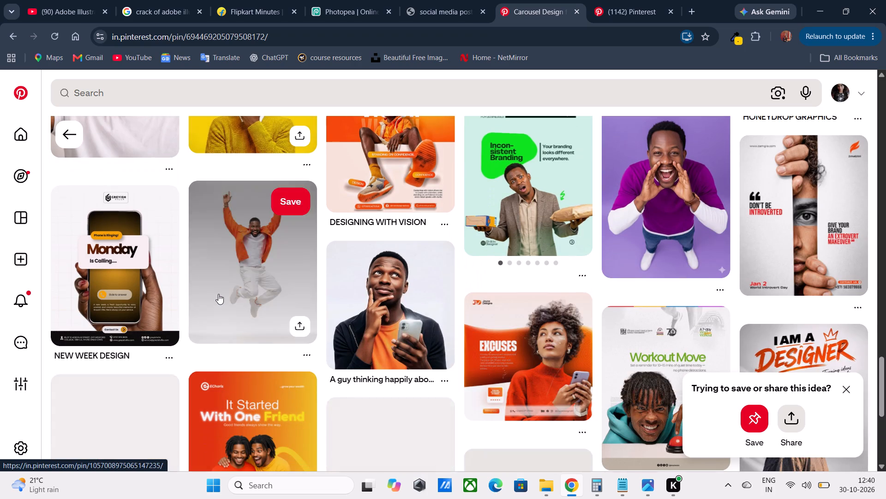
{"action": "scroll", "coordinate": [218, 294], "scroll_direction": "down", "scroll_amount": 3}
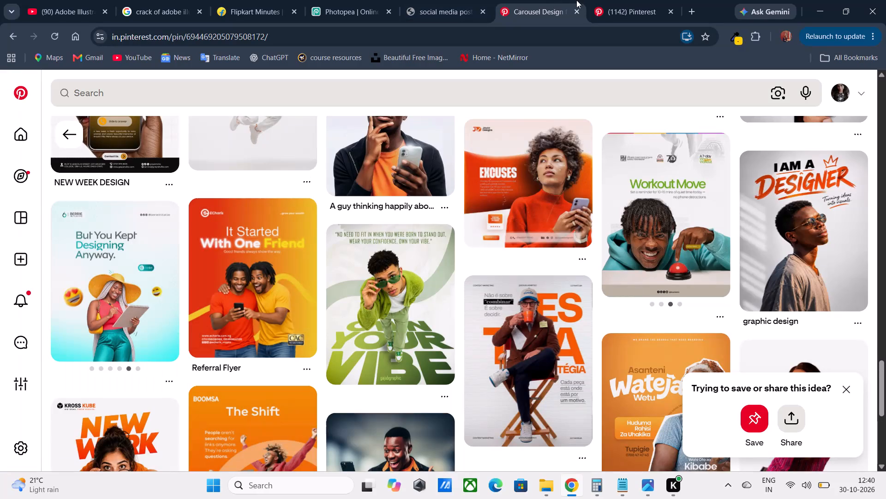
{"action": "left_click", "coordinate": [457, 2]}
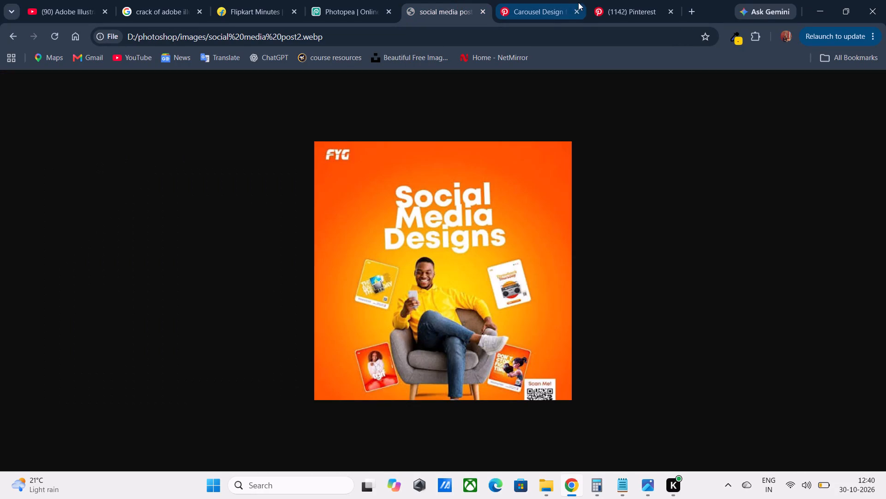
{"action": "left_click", "coordinate": [533, 1]}
{"action": "left_click", "coordinate": [604, 7]}
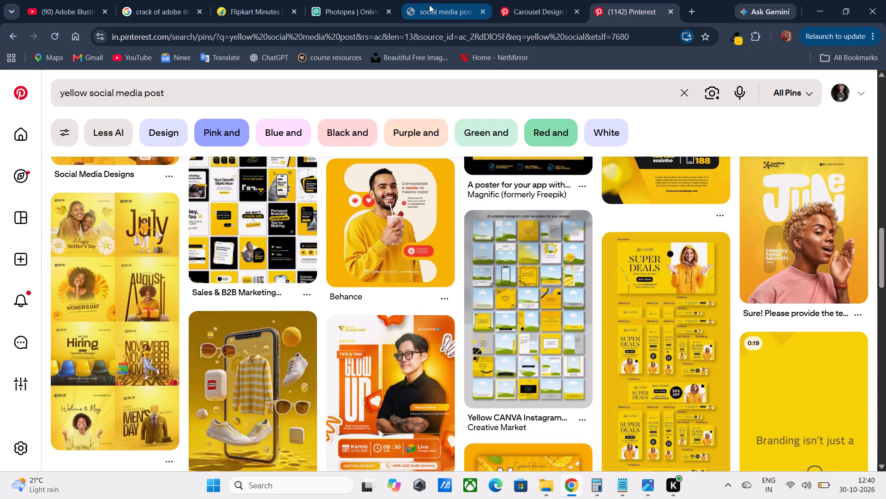
Switch to Photopea and duplicate the tilted card's group, Folder 1, keeping the folder collapsed.
{"action": "left_click", "coordinate": [353, 5]}
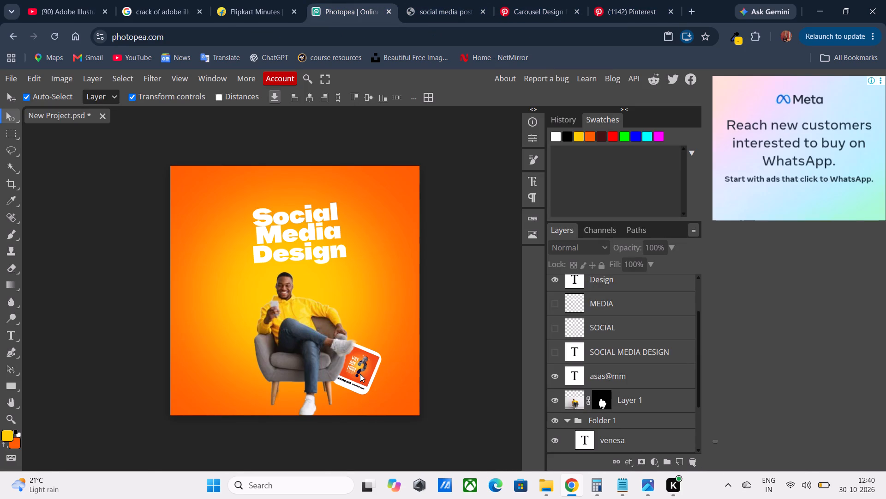
{"action": "right_click", "coordinate": [359, 373]}
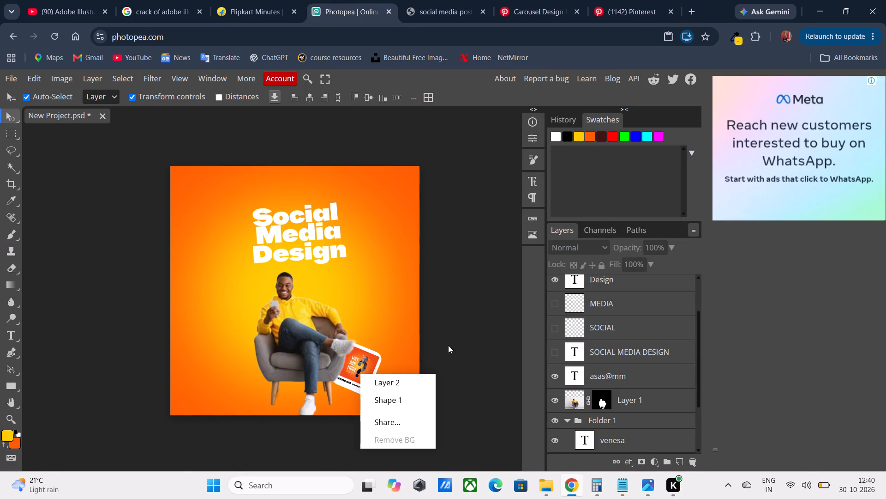
{"action": "left_click", "coordinate": [449, 344]}
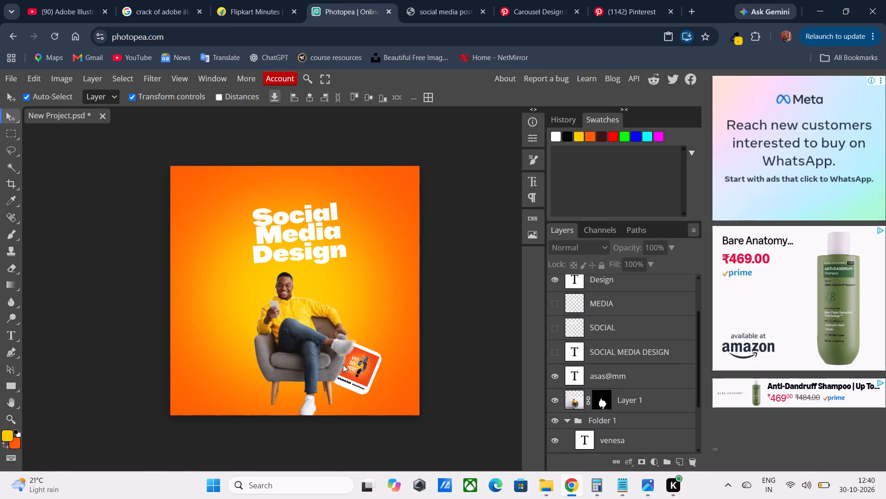
{"action": "left_click", "coordinate": [343, 365]}
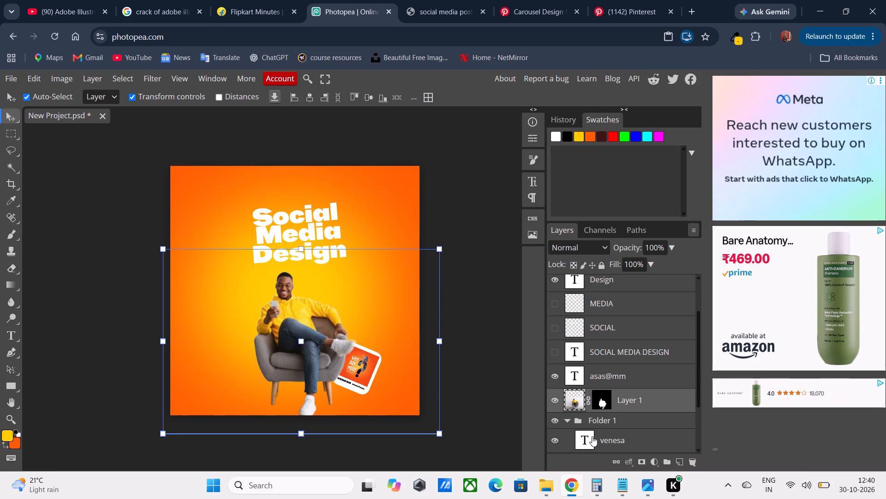
{"action": "left_click", "coordinate": [608, 422]}
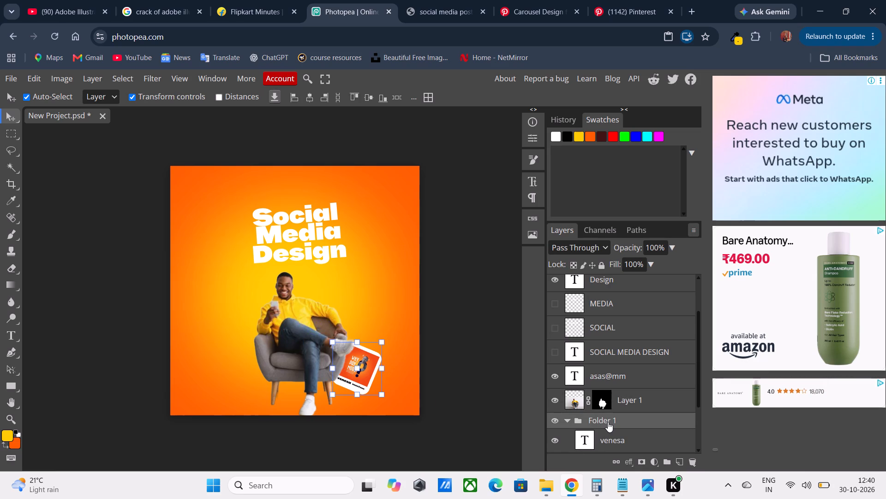
{"action": "scroll", "coordinate": [608, 422], "scroll_direction": "down", "scroll_amount": 3}
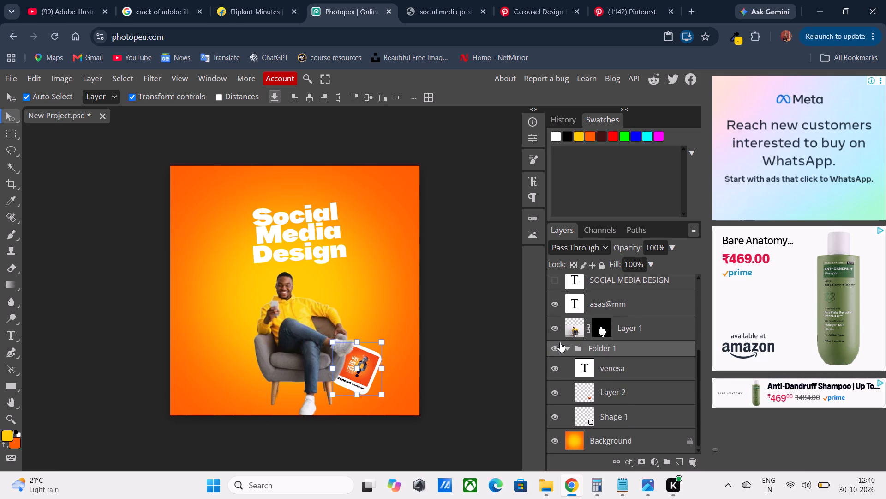
{"action": "left_click", "coordinate": [565, 345]}
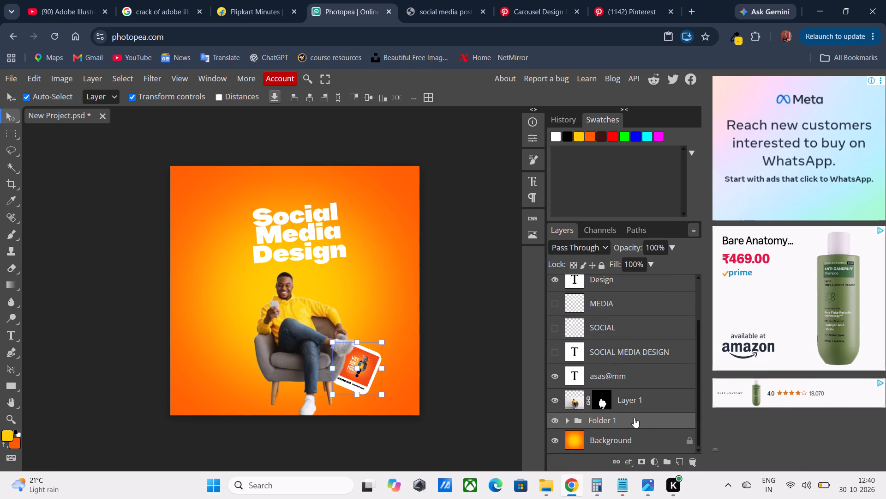
{"action": "key", "text": "ctrl+j"}
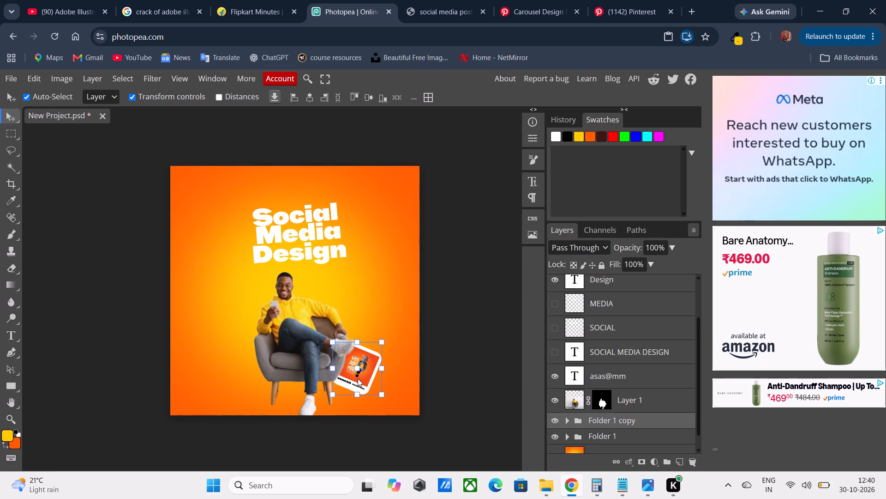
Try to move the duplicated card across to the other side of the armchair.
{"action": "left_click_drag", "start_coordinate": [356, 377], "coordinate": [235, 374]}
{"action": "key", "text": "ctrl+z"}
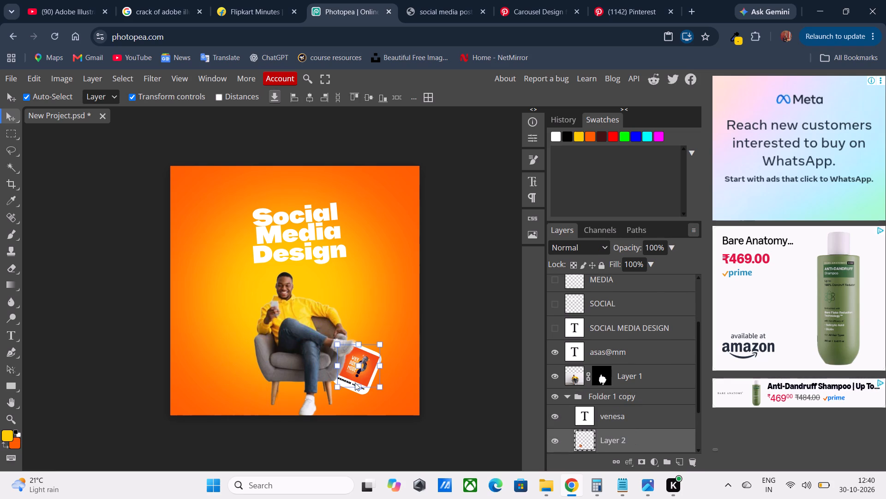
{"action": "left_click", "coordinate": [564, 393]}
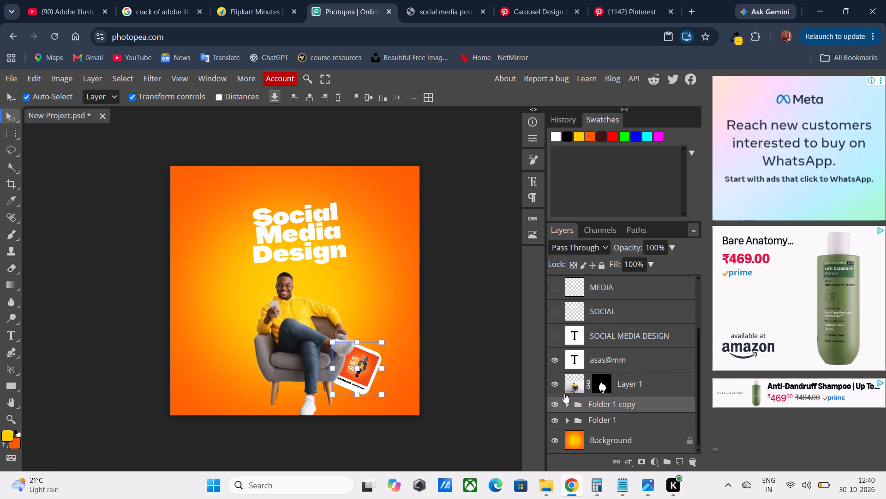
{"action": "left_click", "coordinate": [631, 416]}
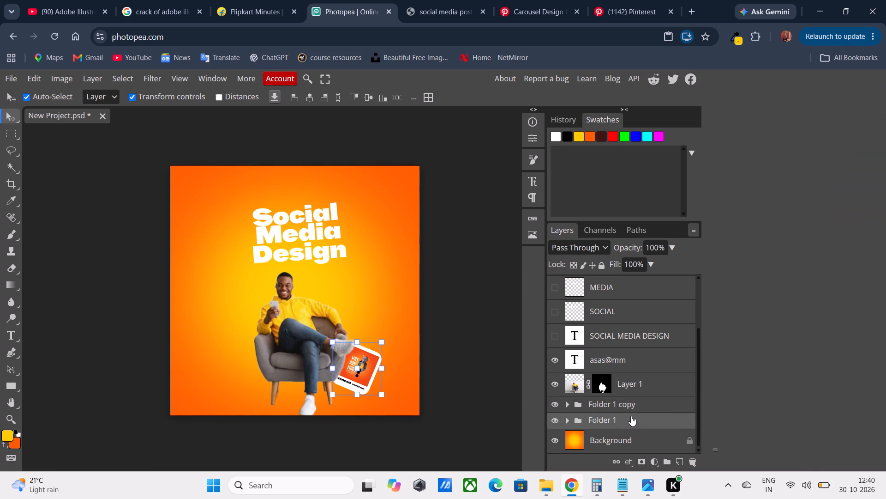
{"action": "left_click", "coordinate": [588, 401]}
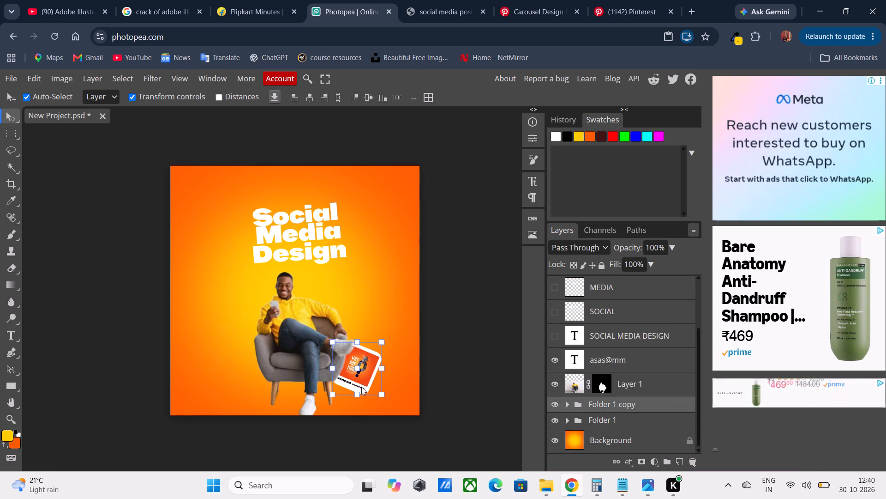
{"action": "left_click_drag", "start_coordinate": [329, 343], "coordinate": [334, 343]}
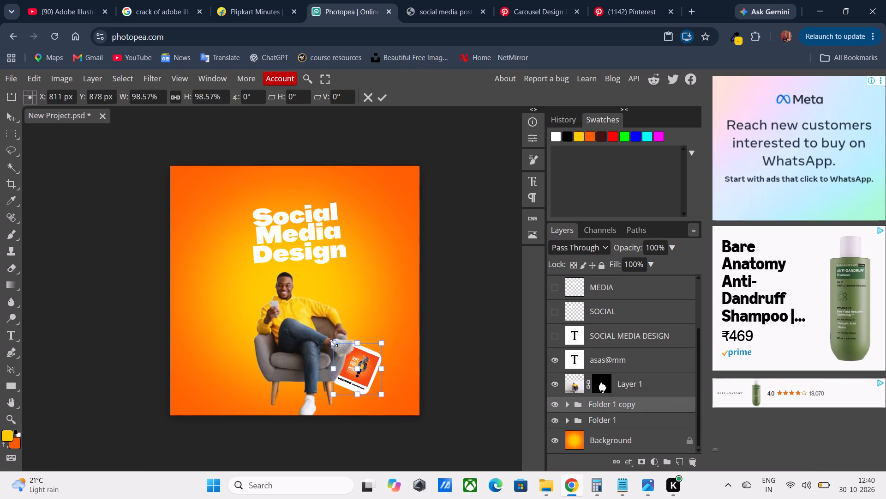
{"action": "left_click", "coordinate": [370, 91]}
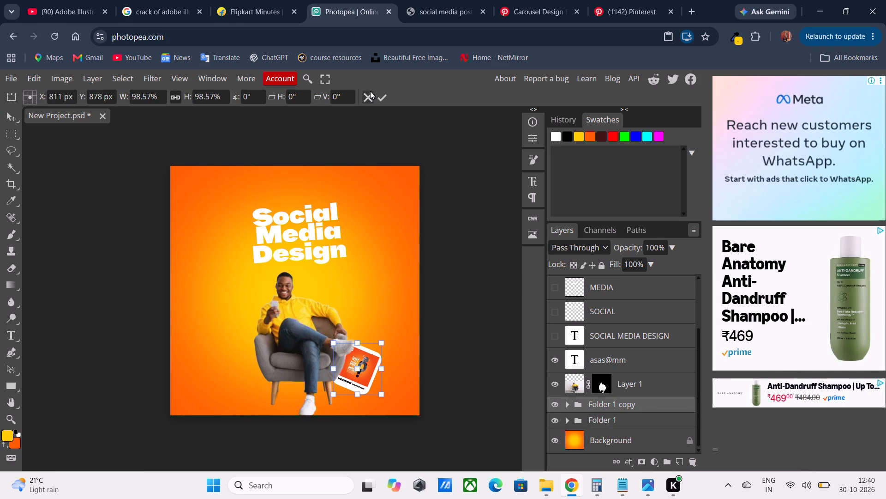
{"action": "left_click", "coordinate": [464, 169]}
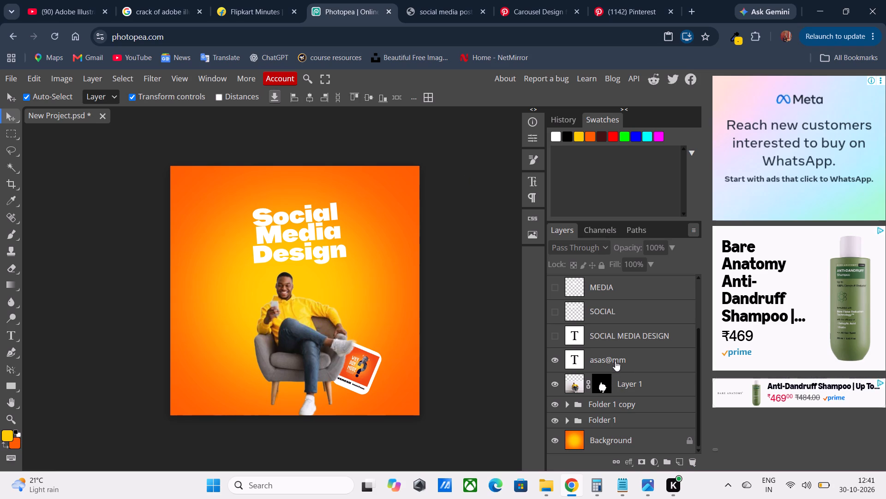
Place the duplicated card at the poster's lower left beside the armchair, scaled to about 102% and rotated about 4°.
{"action": "left_click", "coordinate": [616, 402]}
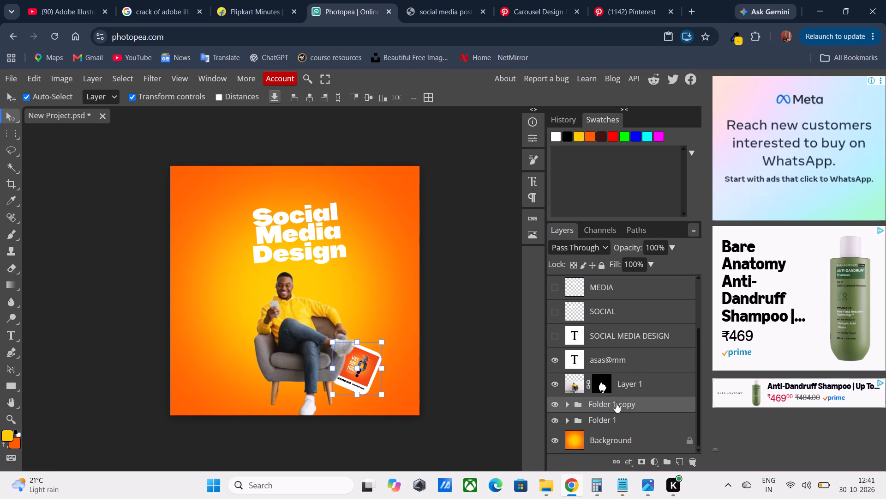
{"action": "left_click", "coordinate": [567, 403]}
{"action": "left_click", "coordinate": [567, 403]}
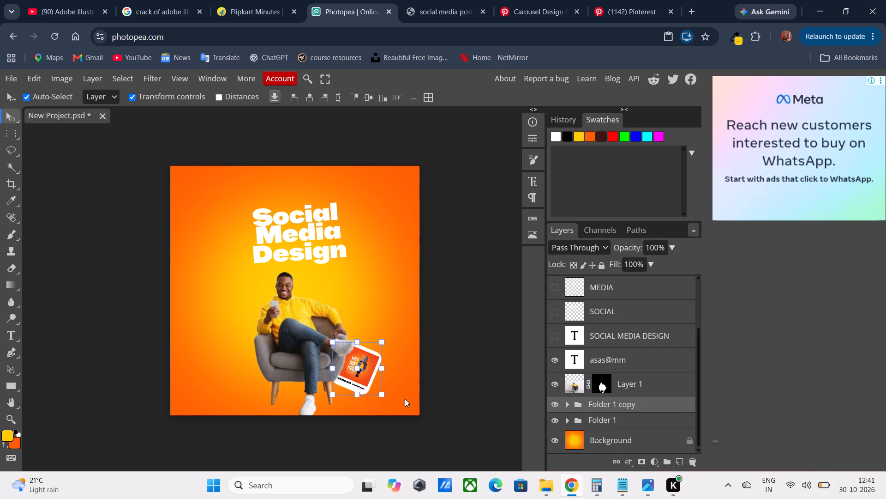
{"action": "left_click", "coordinate": [380, 337]}
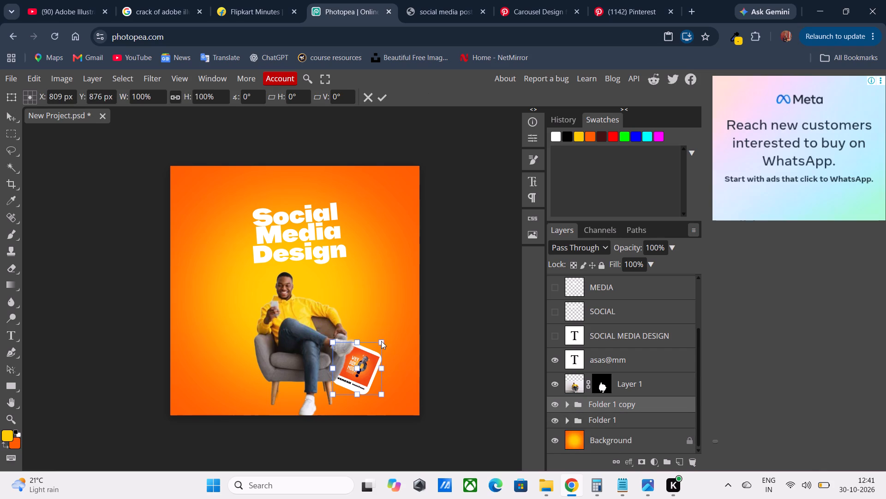
{"action": "left_click", "coordinate": [382, 342]}
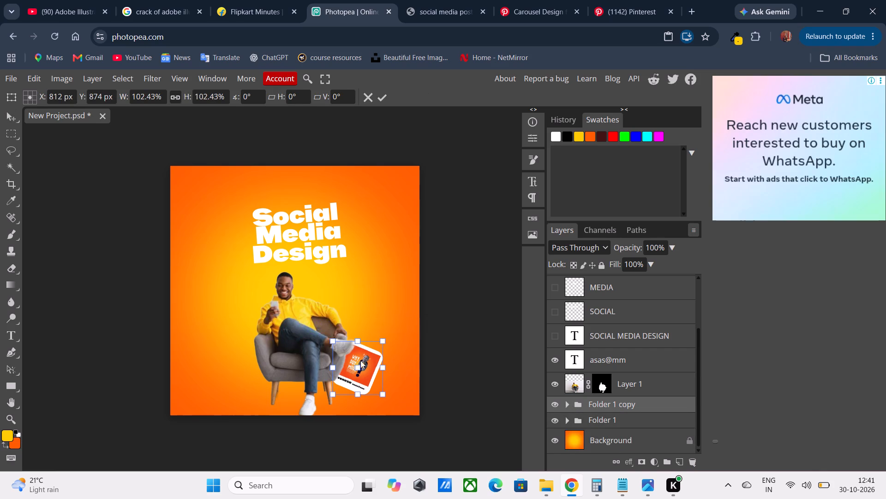
{"action": "left_click_drag", "start_coordinate": [351, 383], "coordinate": [207, 381]}
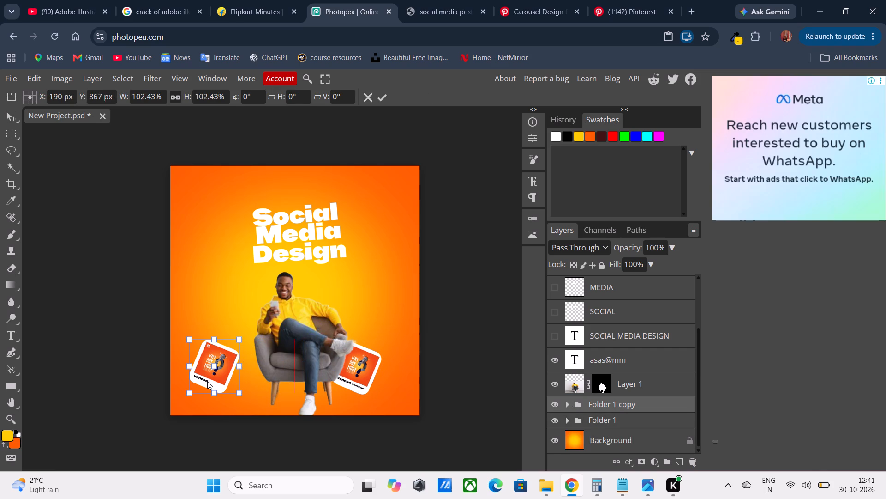
{"action": "left_click_drag", "start_coordinate": [207, 381], "coordinate": [219, 383]}
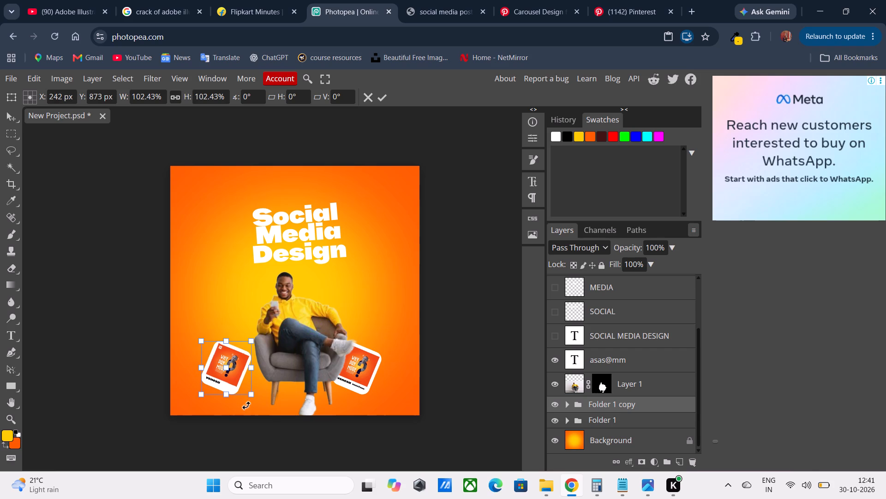
{"action": "left_click_drag", "start_coordinate": [245, 407], "coordinate": [291, 383]}
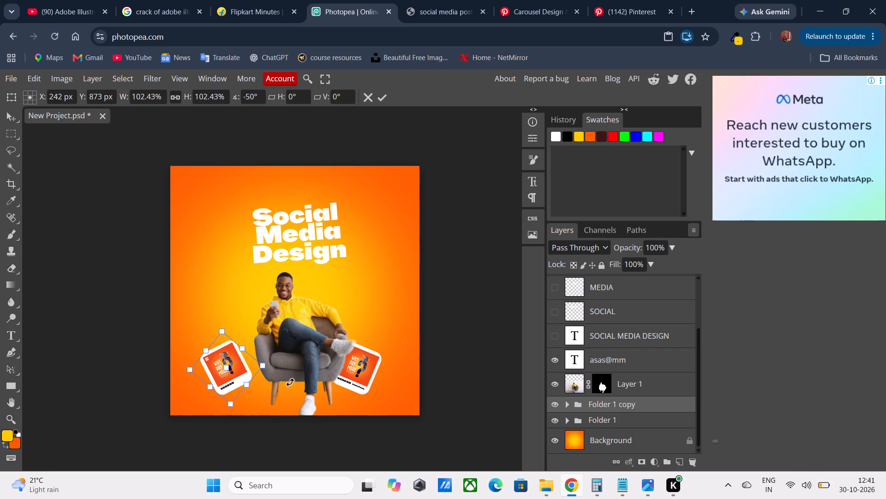
{"action": "left_click_drag", "start_coordinate": [291, 383], "coordinate": [237, 406]}
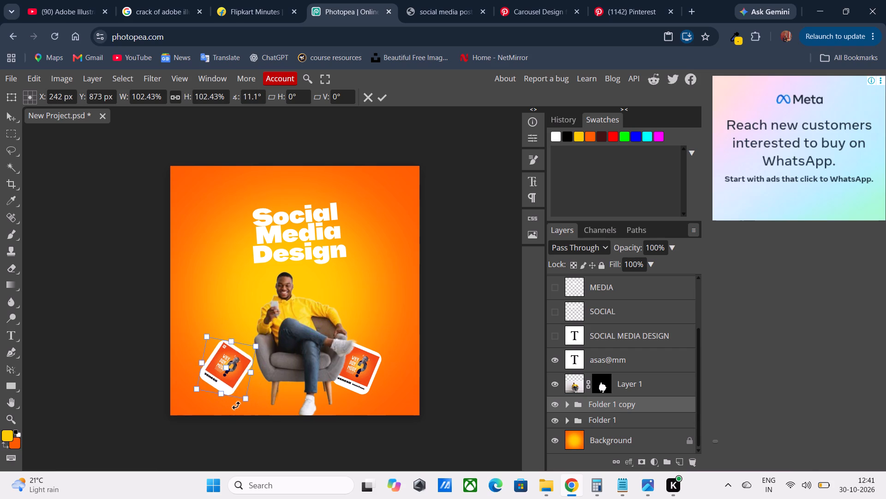
{"action": "left_click_drag", "start_coordinate": [237, 406], "coordinate": [241, 404]}
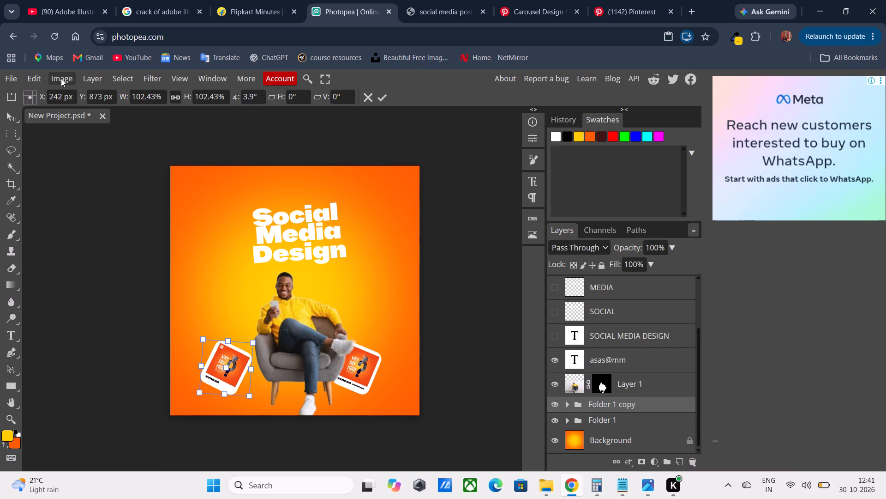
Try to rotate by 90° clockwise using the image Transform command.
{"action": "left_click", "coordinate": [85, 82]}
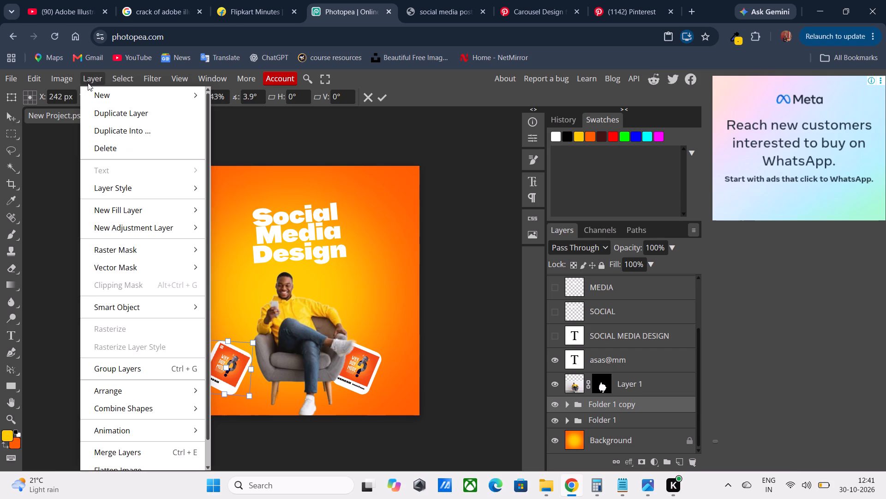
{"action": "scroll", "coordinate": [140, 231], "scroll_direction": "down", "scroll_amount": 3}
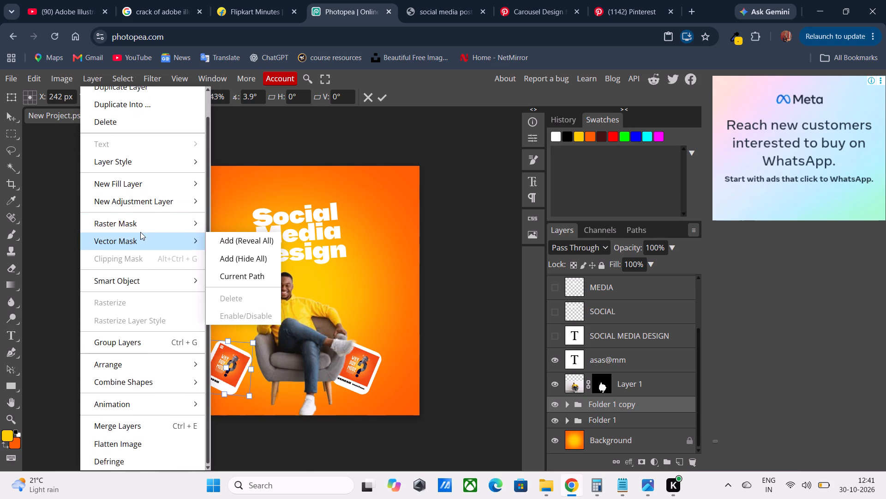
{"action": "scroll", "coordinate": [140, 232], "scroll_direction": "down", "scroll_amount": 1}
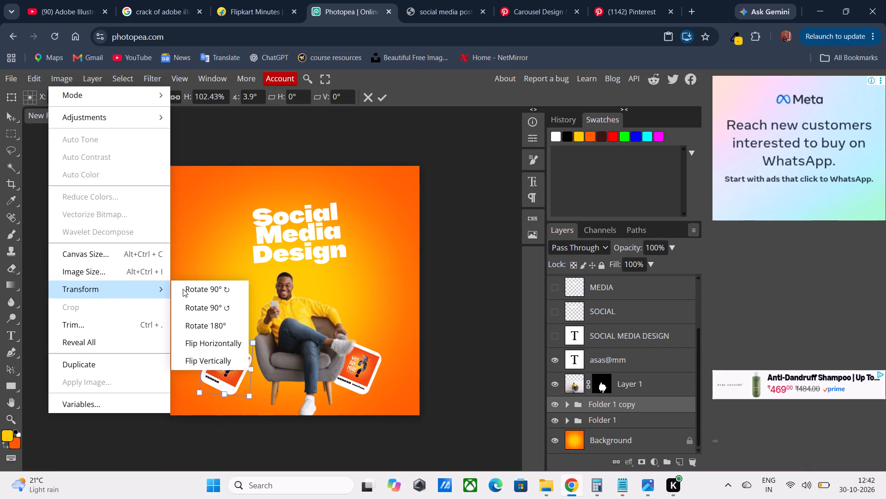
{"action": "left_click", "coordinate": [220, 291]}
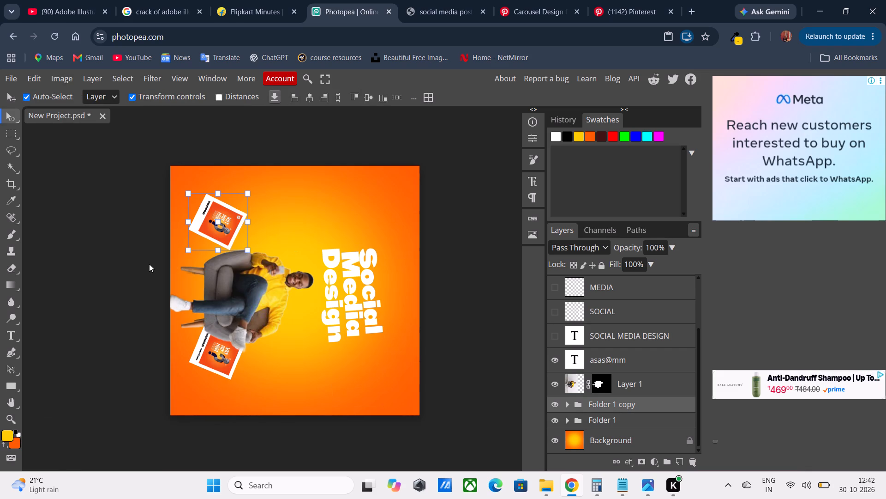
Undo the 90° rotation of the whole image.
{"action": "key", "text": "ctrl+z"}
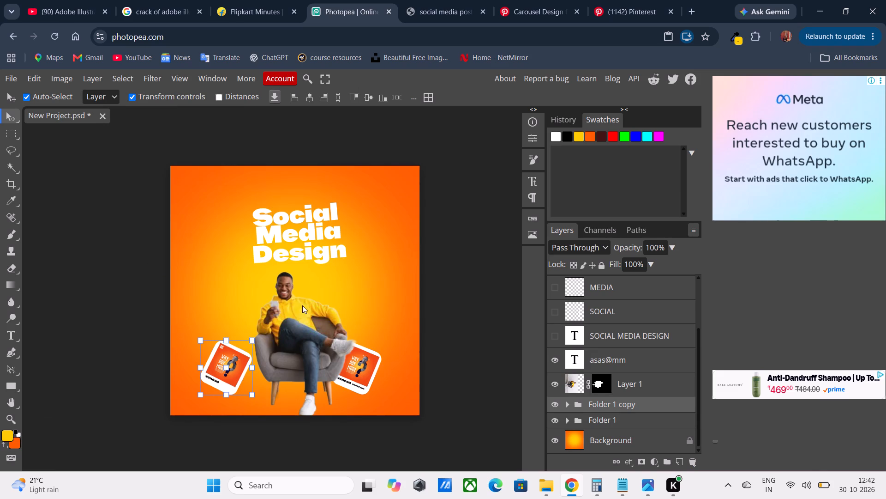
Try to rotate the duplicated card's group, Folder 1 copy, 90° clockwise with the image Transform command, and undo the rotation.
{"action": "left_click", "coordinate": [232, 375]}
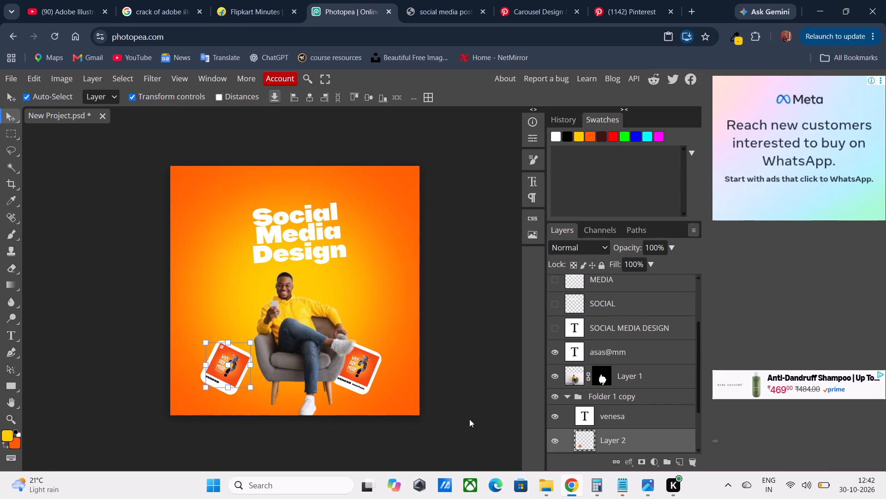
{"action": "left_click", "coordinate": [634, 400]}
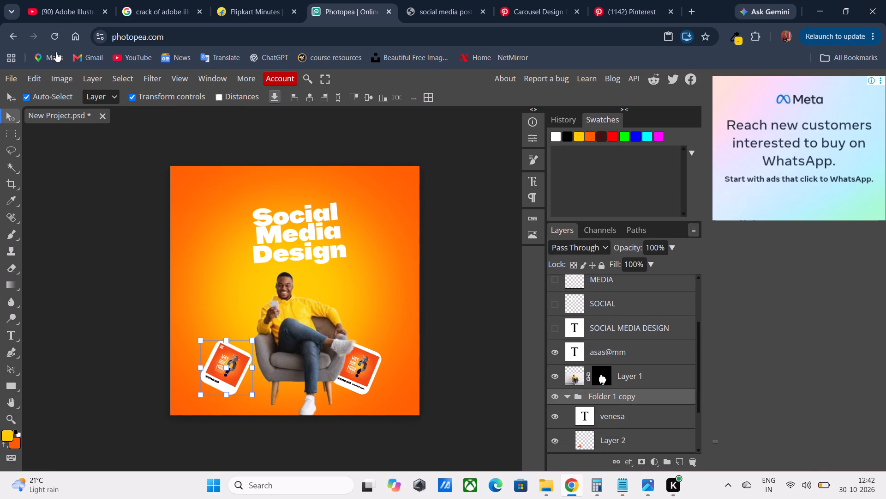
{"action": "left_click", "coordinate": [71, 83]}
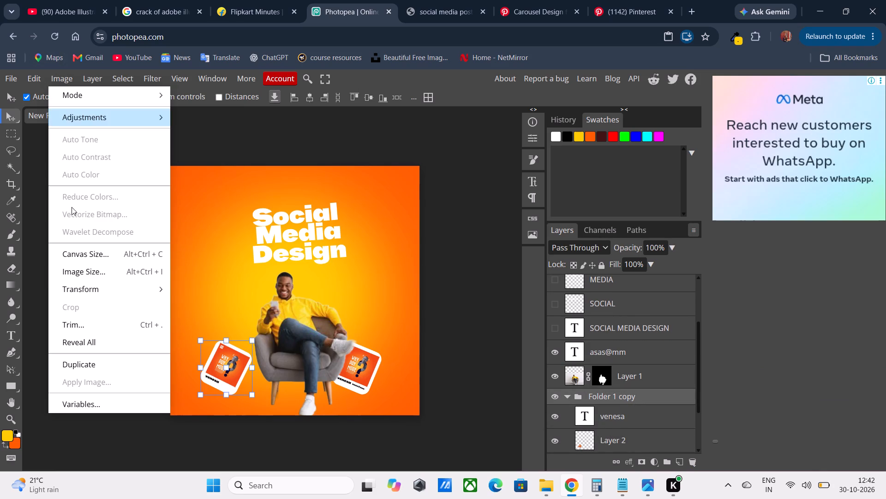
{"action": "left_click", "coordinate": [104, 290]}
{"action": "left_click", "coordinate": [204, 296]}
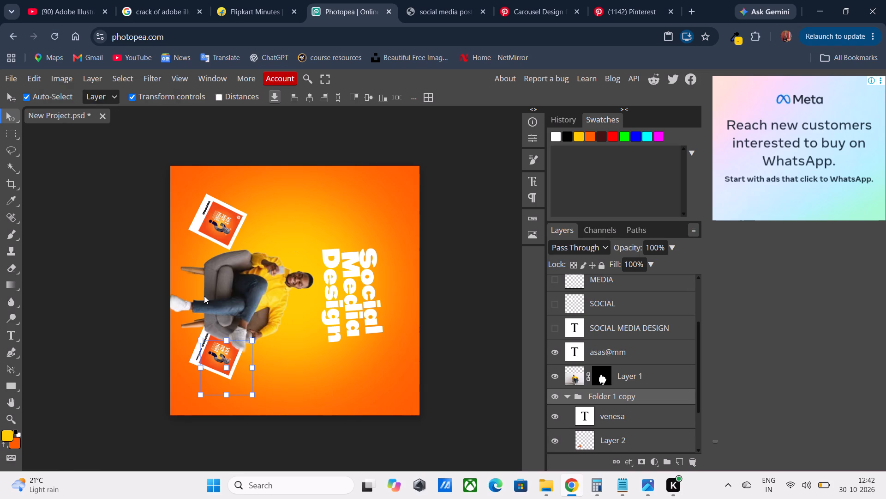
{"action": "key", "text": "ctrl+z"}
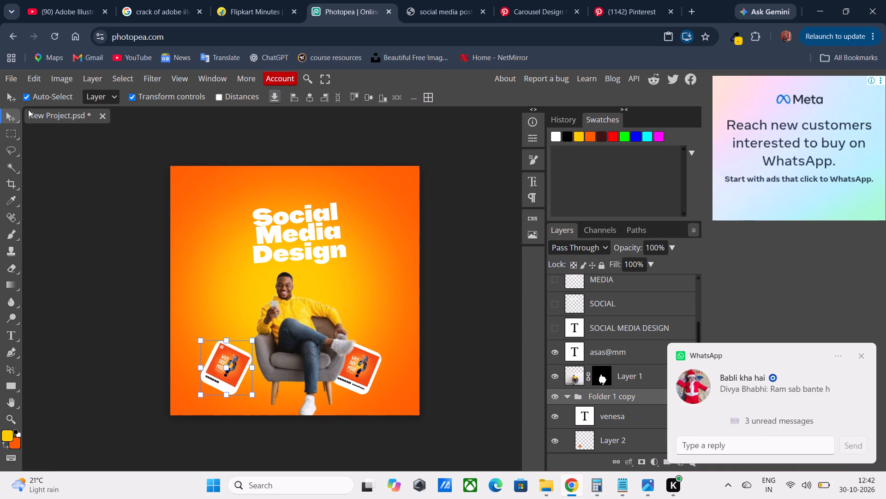
Delete the duplicated card's group, Folder 1 copy, and leave no layer selected.
{"action": "left_click", "coordinate": [109, 98]}
{"action": "left_click", "coordinate": [109, 98]}
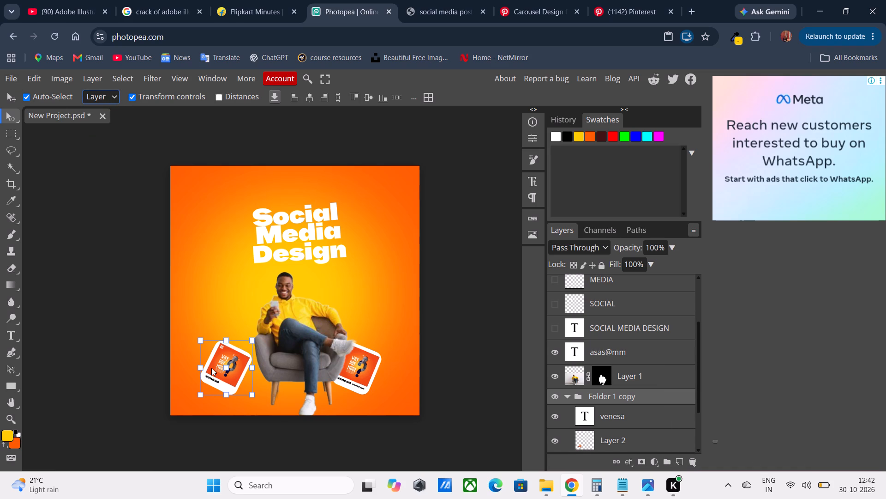
{"action": "key", "text": "Delete"}
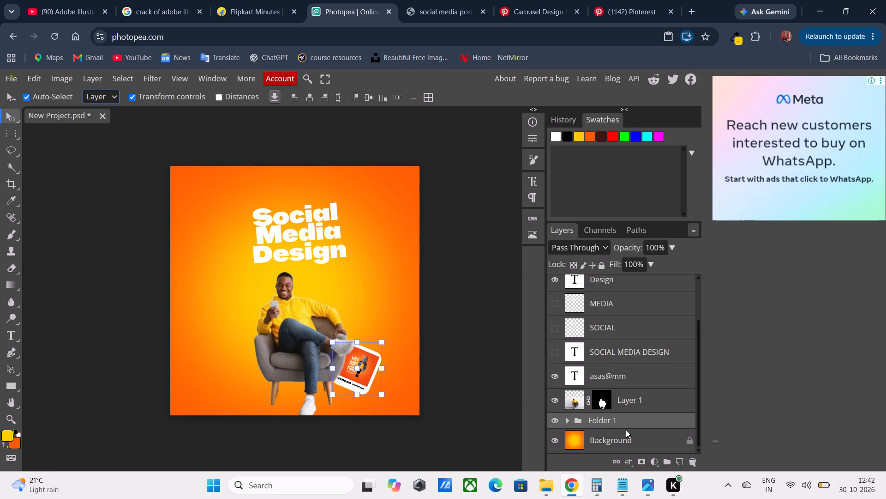
{"action": "left_click", "coordinate": [489, 395]}
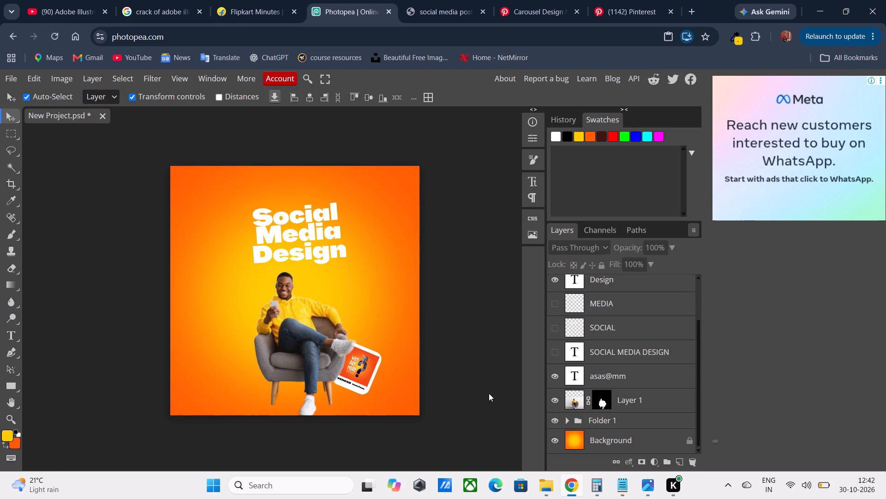
Switch to the reference design, social media post2.webp, to examine how its cards are arranged around the armchair.
{"action": "left_click", "coordinate": [471, 0]}
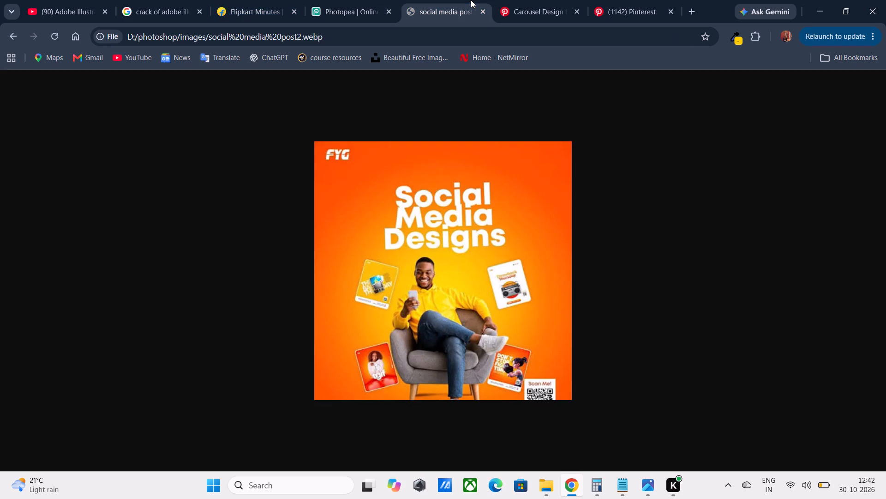
Return to Photopea from the reference poster and restore the duplicated card at the lower left through the edit history.
{"action": "left_click", "coordinate": [368, 0]}
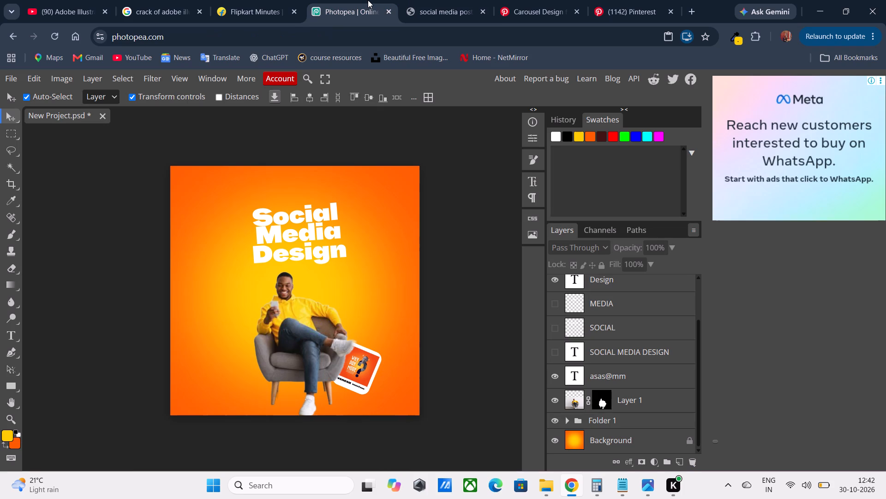
{"action": "key", "text": "ctrl+shift+z"}
{"action": "key", "text": "ctrl+z"}
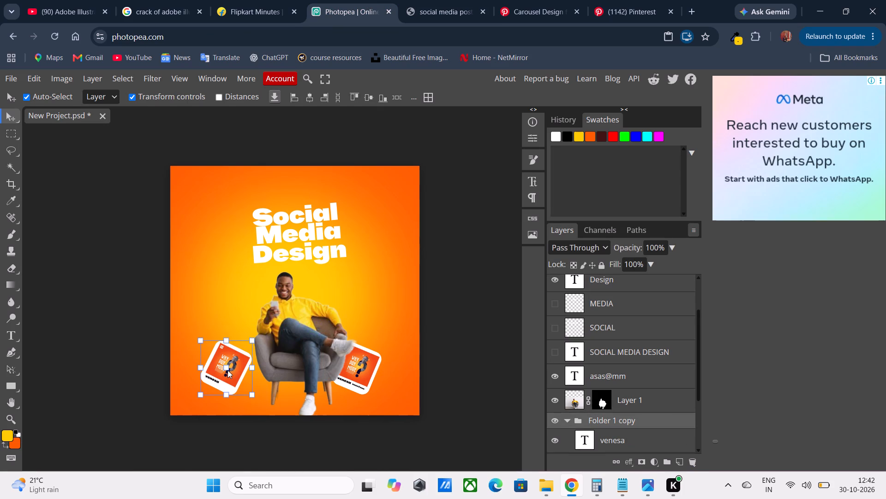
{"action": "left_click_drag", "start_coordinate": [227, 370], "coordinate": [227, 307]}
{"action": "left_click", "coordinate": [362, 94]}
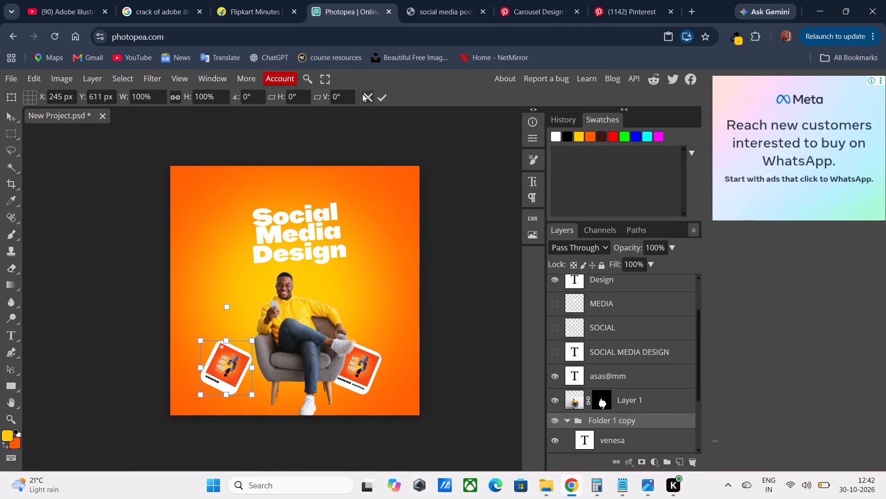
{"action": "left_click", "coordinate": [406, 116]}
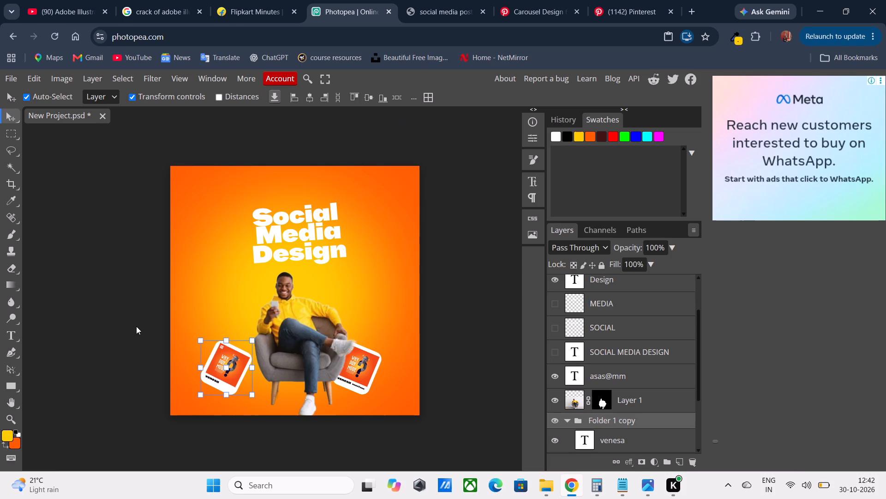
Move the duplicated card group (Folder 1 copy) up from the poster's lower left to beside the seated man's shoulder.
{"action": "left_click", "coordinate": [136, 326]}
{"action": "key", "text": "v"}
{"action": "left_click", "coordinate": [229, 369]}
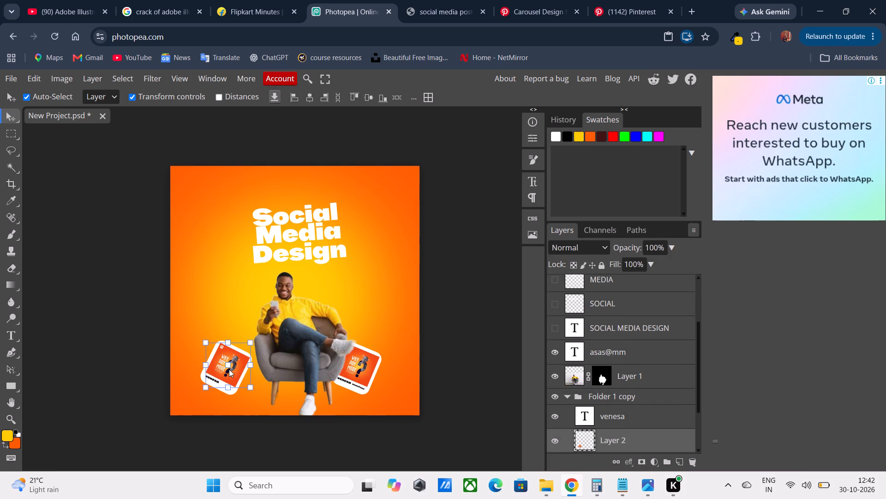
{"action": "left_click", "coordinate": [616, 402]}
{"action": "left_click", "coordinate": [618, 401]}
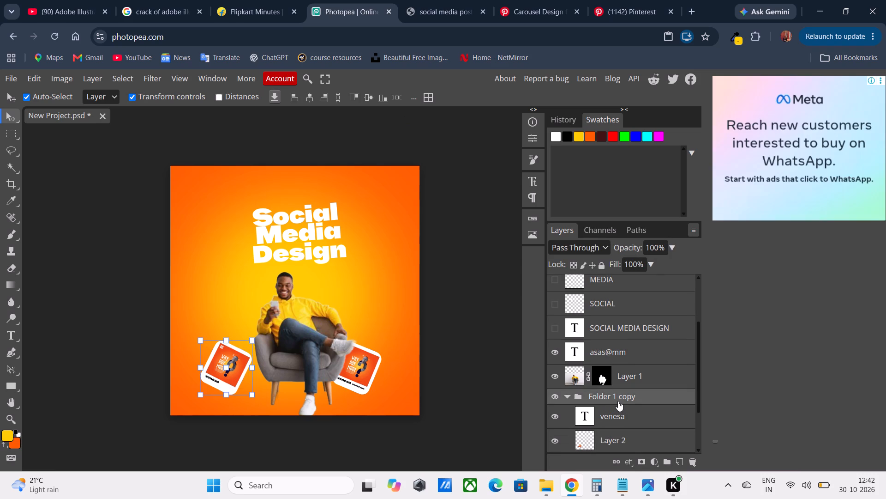
{"action": "left_click", "coordinate": [569, 395]}
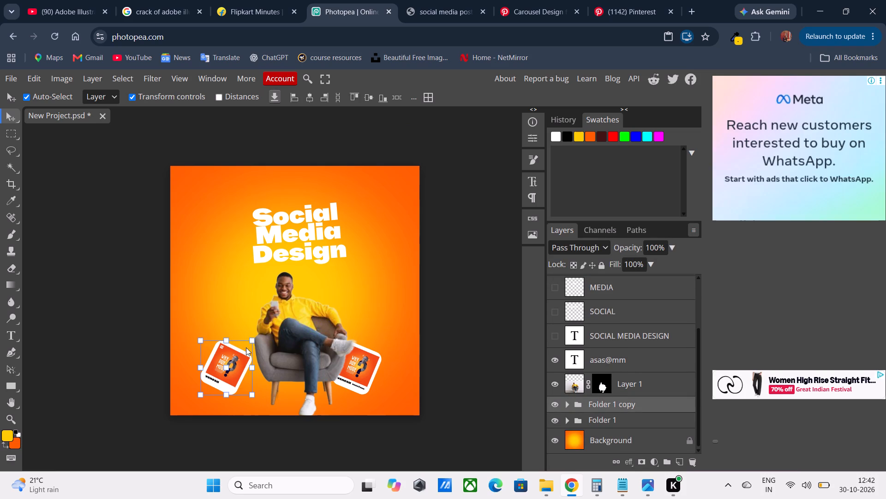
{"action": "left_click", "coordinate": [202, 341]}
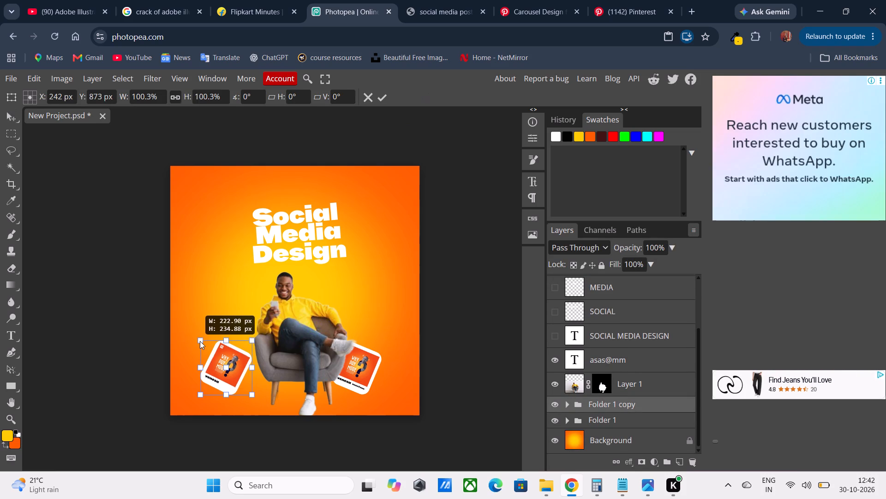
{"action": "left_click_drag", "start_coordinate": [226, 368], "coordinate": [224, 308]}
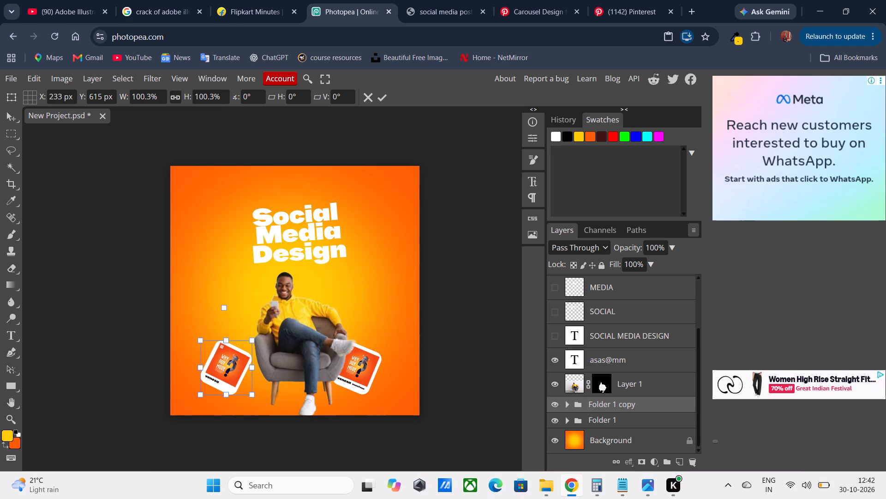
{"action": "left_click_drag", "start_coordinate": [225, 369], "coordinate": [218, 282]}
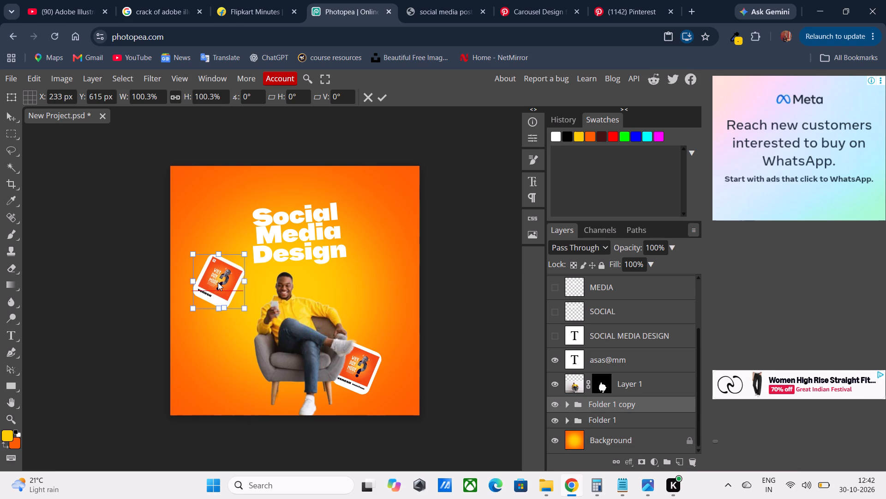
{"action": "left_click_drag", "start_coordinate": [218, 282], "coordinate": [222, 304]}
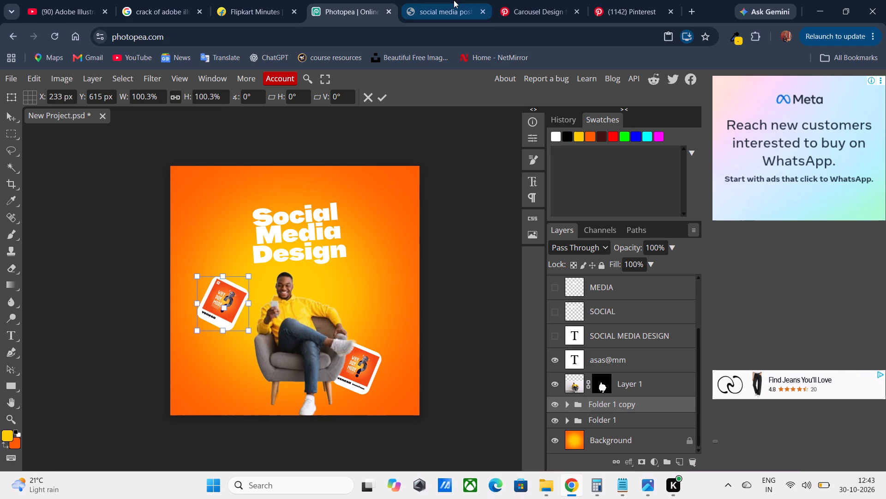
{"action": "left_click", "coordinate": [454, 0]}
{"action": "left_click", "coordinate": [346, 0]}
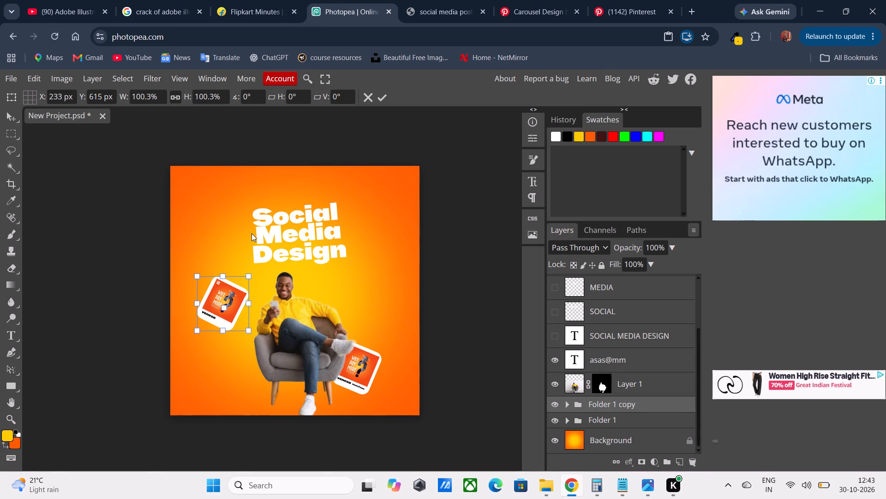
{"action": "left_click_drag", "start_coordinate": [226, 304], "coordinate": [232, 298]}
{"action": "left_click_drag", "start_coordinate": [220, 307], "coordinate": [225, 303]}
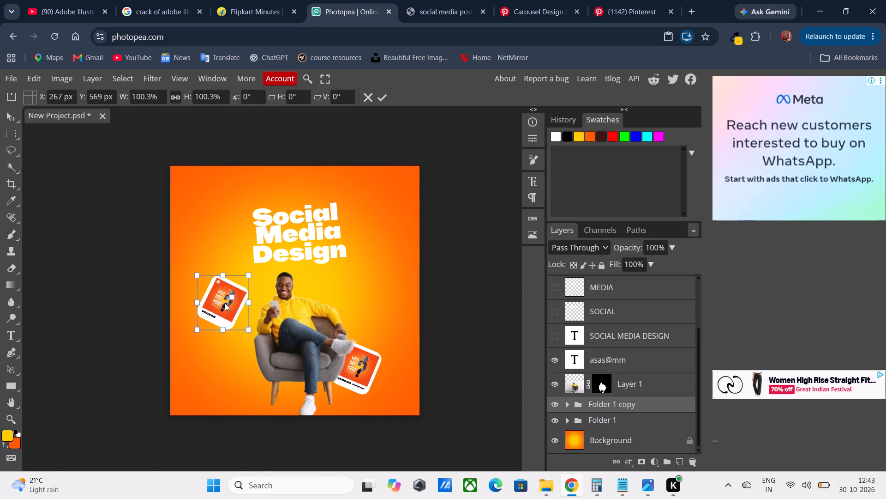
{"action": "left_click_drag", "start_coordinate": [225, 303], "coordinate": [229, 303]}
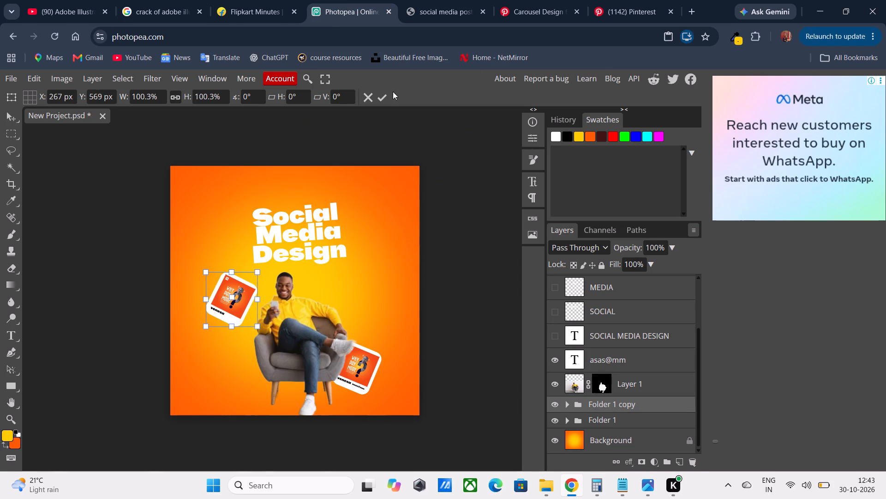
{"action": "left_click", "coordinate": [385, 91]}
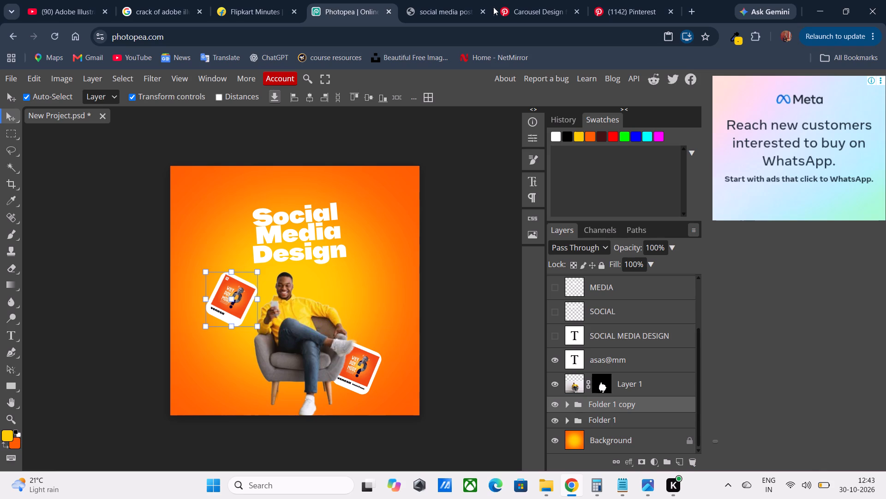
Browse the Pinterest pins and copy the yellow image of a curly-haired woman pointing from behind a panel.
{"action": "left_click", "coordinate": [516, 6]}
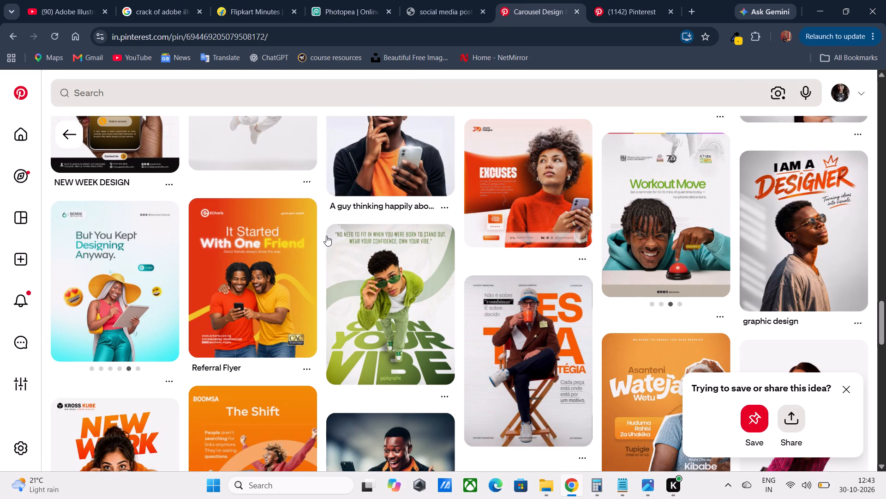
{"action": "scroll", "coordinate": [326, 236], "scroll_direction": "down", "scroll_amount": 9}
{"action": "scroll", "coordinate": [324, 237], "scroll_direction": "up", "scroll_amount": 5}
{"action": "scroll", "coordinate": [325, 237], "scroll_direction": "down", "scroll_amount": 9}
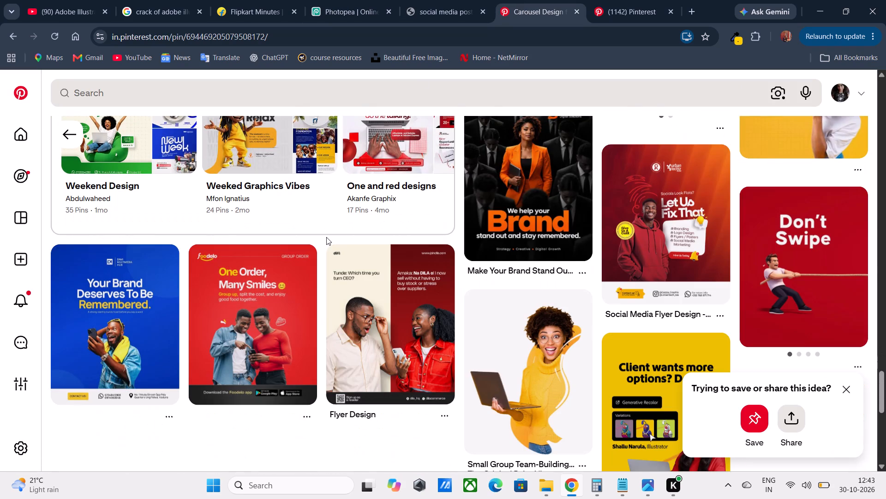
{"action": "scroll", "coordinate": [326, 237], "scroll_direction": "up", "scroll_amount": 3}
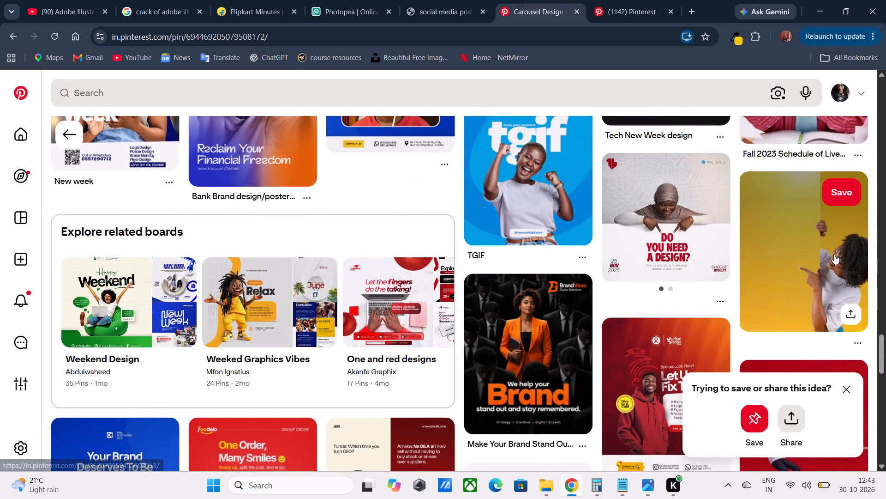
{"action": "left_click", "coordinate": [834, 254]}
{"action": "right_click", "coordinate": [273, 256]}
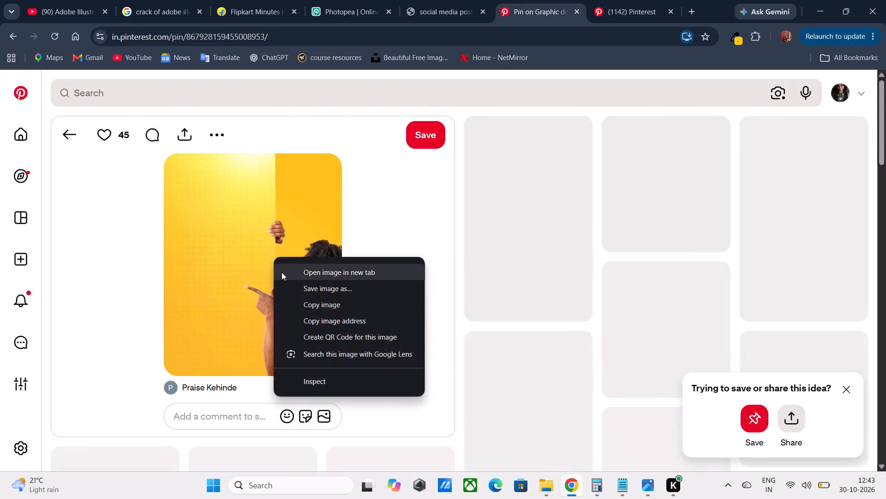
{"action": "left_click", "coordinate": [312, 299]}
Paste the copied image into the Photopea poster, scaled to about 27% and placed over the card beside the man's shoulder.
{"action": "left_click", "coordinate": [428, 0]}
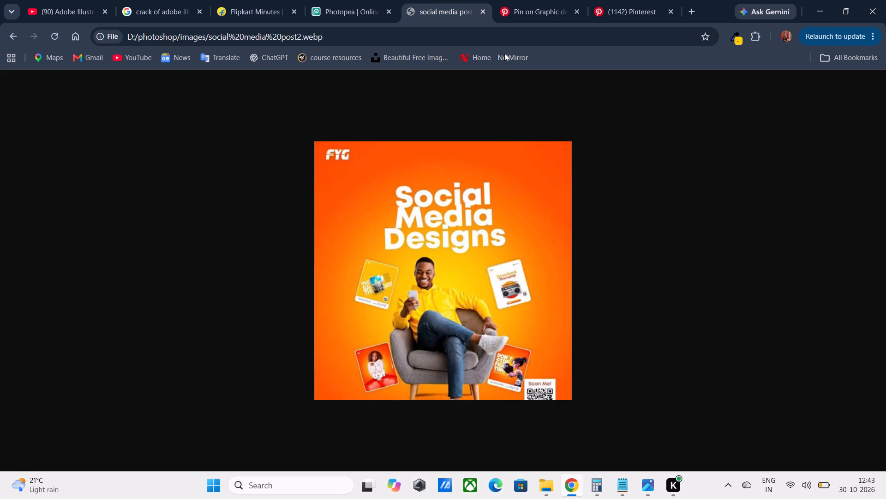
{"action": "left_click", "coordinate": [324, 0]}
{"action": "key", "text": "ctrl+v"}
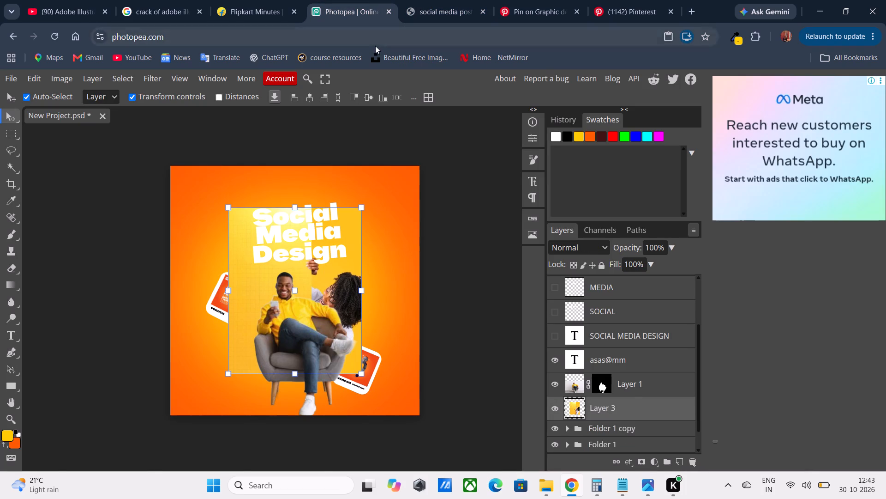
{"action": "left_click_drag", "start_coordinate": [360, 205], "coordinate": [297, 307]}
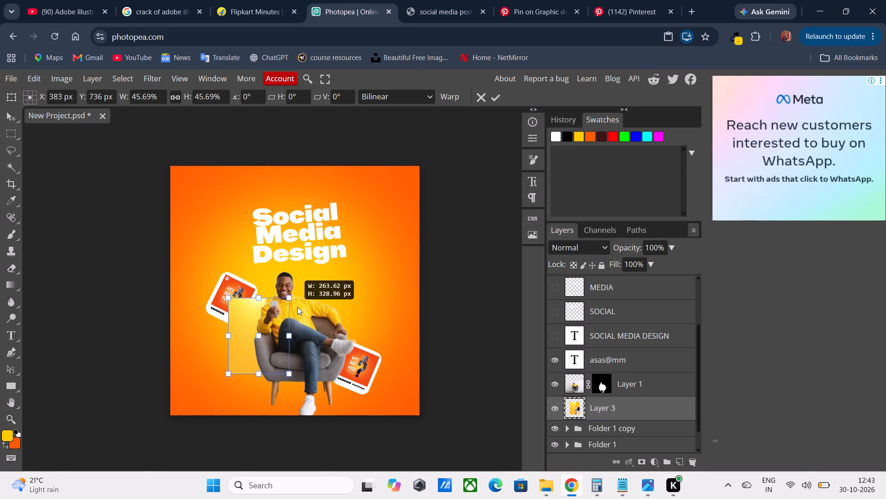
{"action": "left_click_drag", "start_coordinate": [297, 307], "coordinate": [262, 328]}
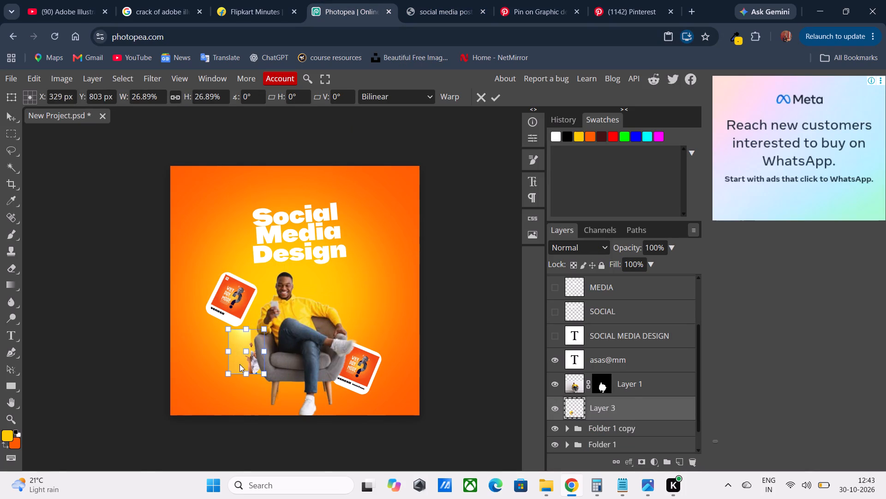
{"action": "left_click_drag", "start_coordinate": [239, 364], "coordinate": [226, 309]}
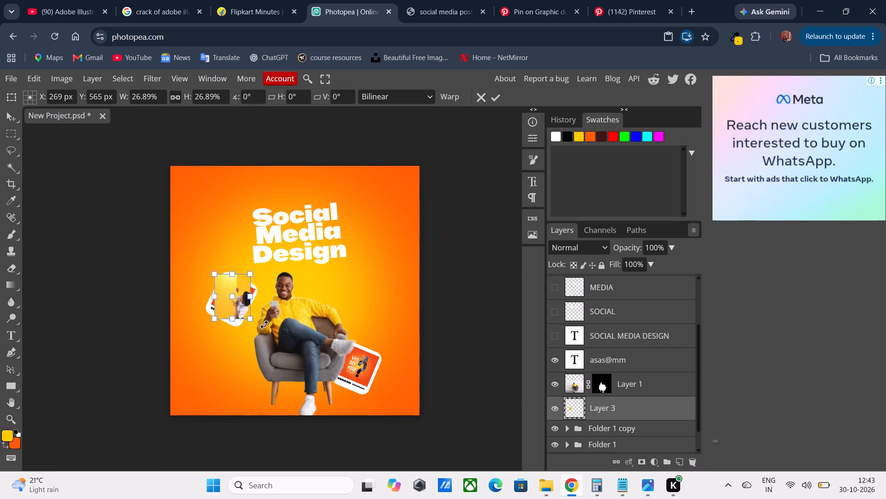
Rotate the pasted image about 27.8° to match the tilt of the card beneath it.
{"action": "left_click_drag", "start_coordinate": [257, 323], "coordinate": [232, 331]}
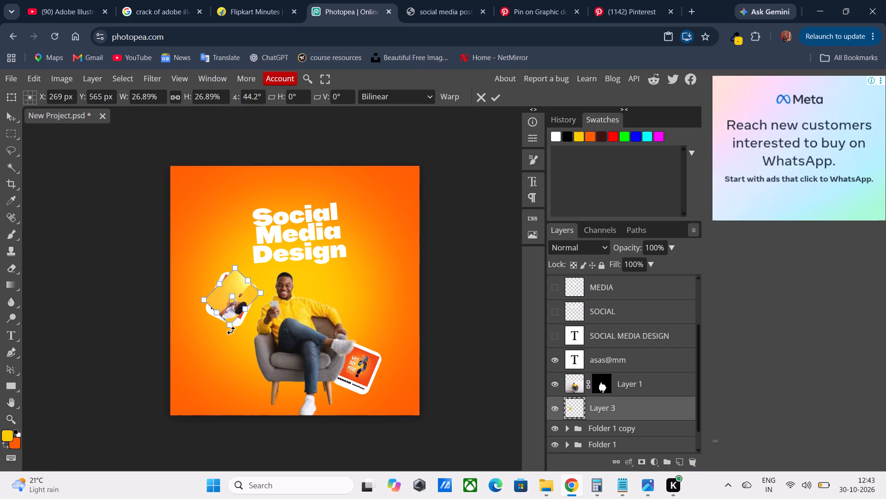
{"action": "left_click_drag", "start_coordinate": [232, 331], "coordinate": [242, 334]}
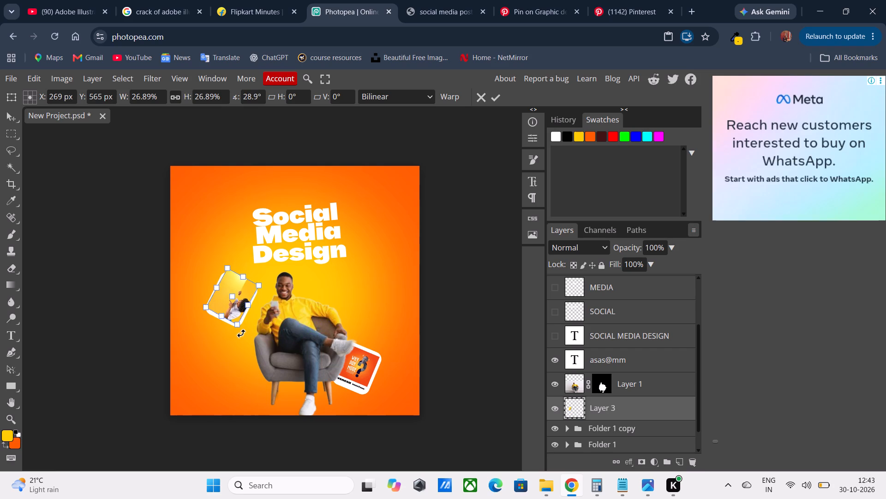
{"action": "left_click_drag", "start_coordinate": [242, 334], "coordinate": [242, 333]}
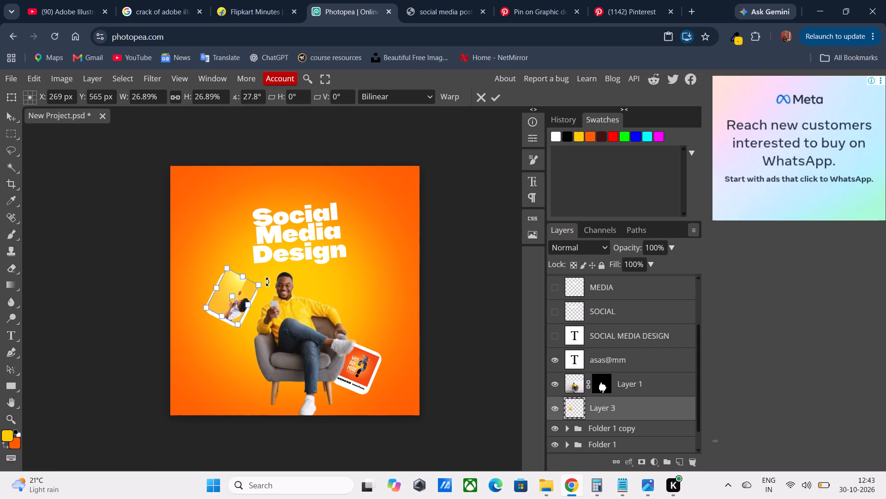
Fit the pasted image inside the card's white frame above its caption, at about 24.55% width and 19.79% height.
{"action": "left_click_drag", "start_coordinate": [261, 286], "coordinate": [252, 288]}
{"action": "left_click_drag", "start_coordinate": [217, 302], "coordinate": [218, 300]}
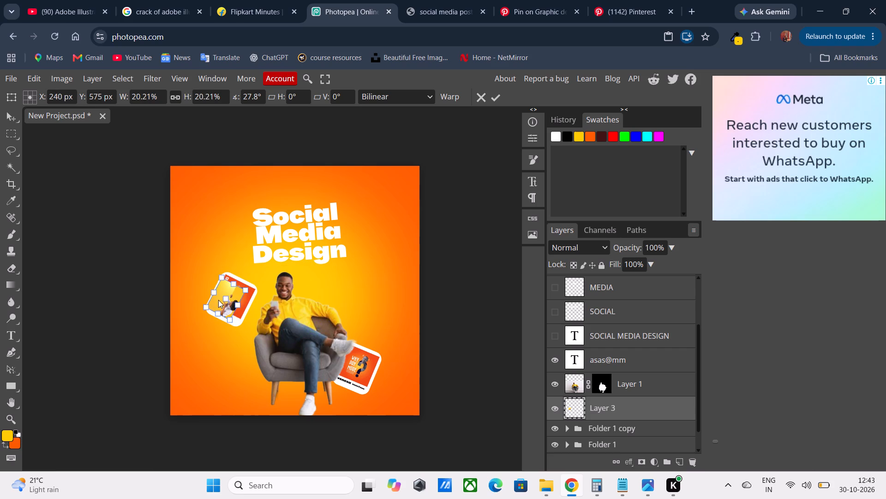
{"action": "left_click_drag", "start_coordinate": [218, 300], "coordinate": [223, 298]}
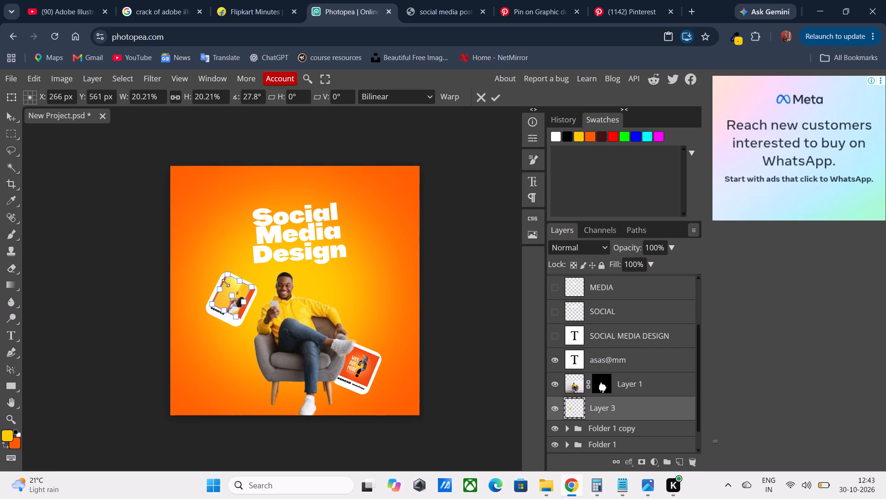
{"action": "left_click", "coordinate": [226, 274]}
{"action": "left_click", "coordinate": [237, 296]}
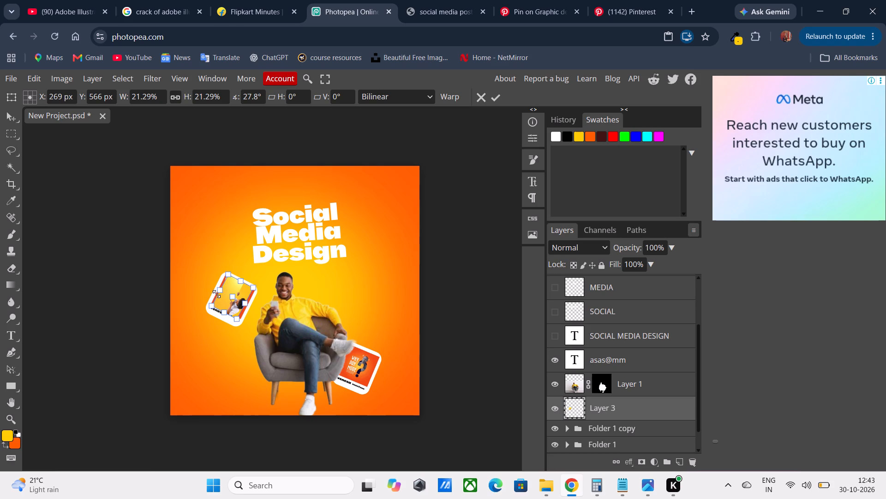
{"action": "left_click_drag", "start_coordinate": [221, 291], "coordinate": [216, 289]}
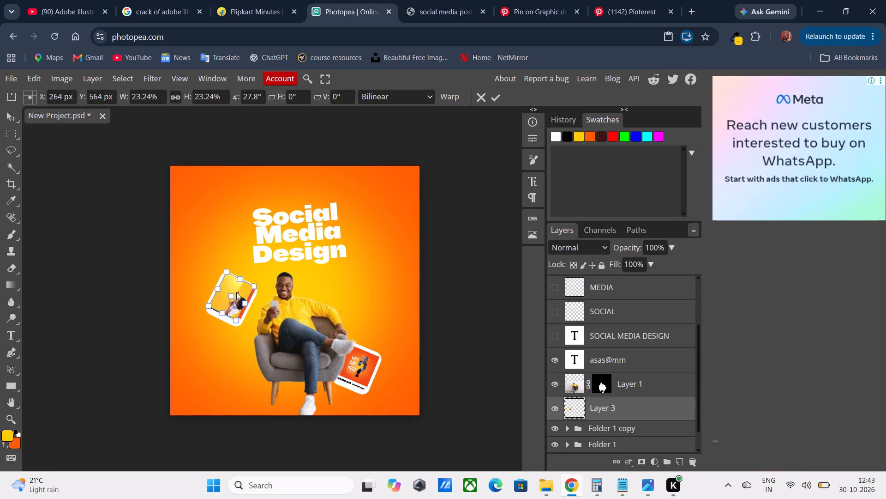
{"action": "left_click", "coordinate": [246, 303]}
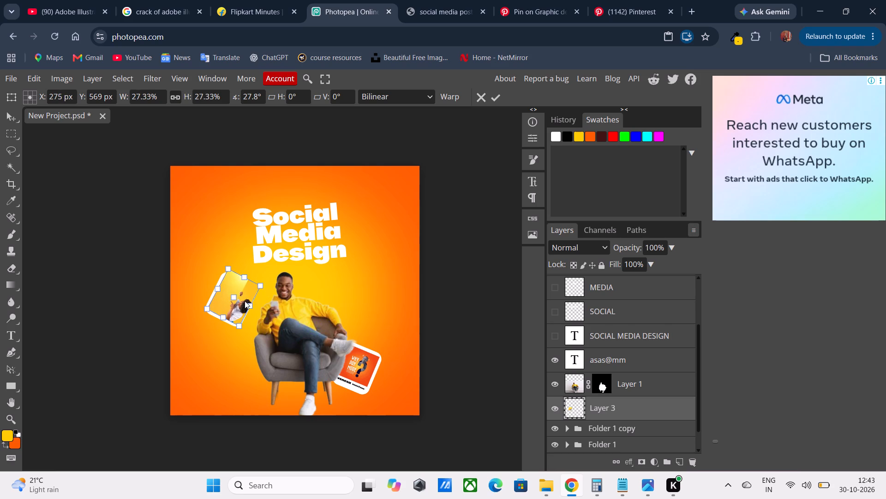
{"action": "left_click", "coordinate": [243, 297]}
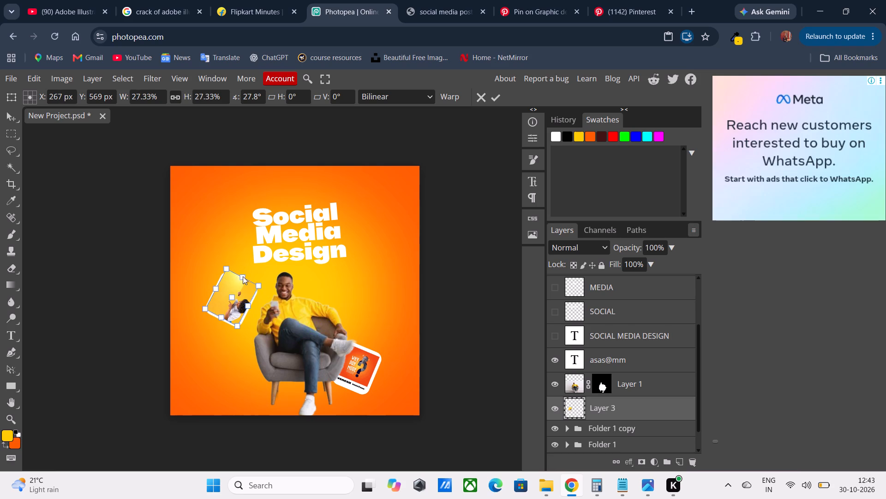
{"action": "left_click_drag", "start_coordinate": [244, 276], "coordinate": [235, 280]}
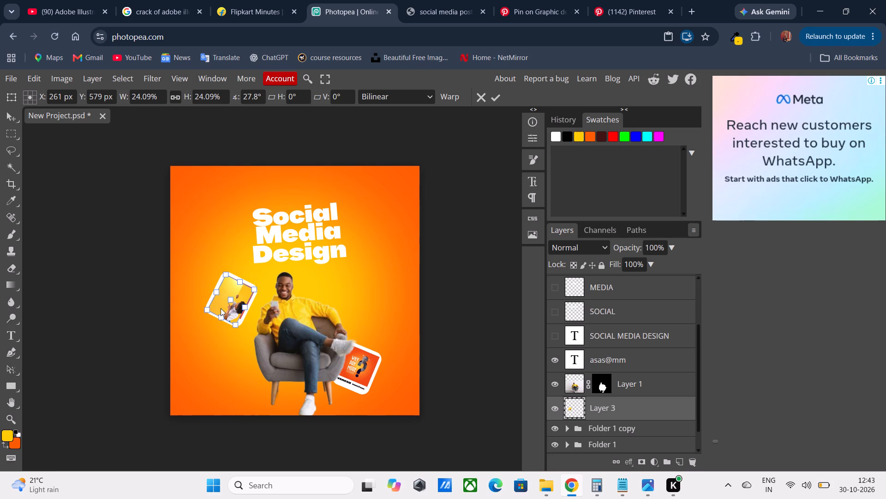
{"action": "left_click_drag", "start_coordinate": [223, 317], "coordinate": [226, 312]}
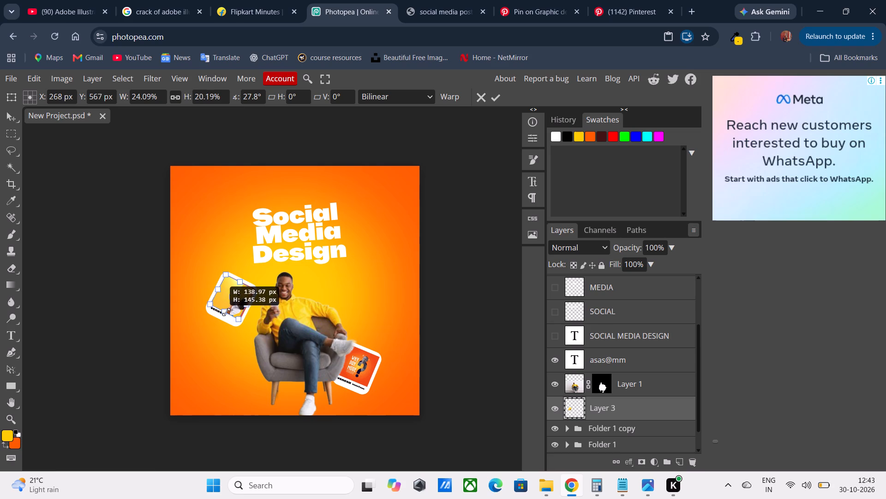
{"action": "left_click_drag", "start_coordinate": [226, 312], "coordinate": [227, 312]}
{"action": "left_click", "coordinate": [234, 308]}
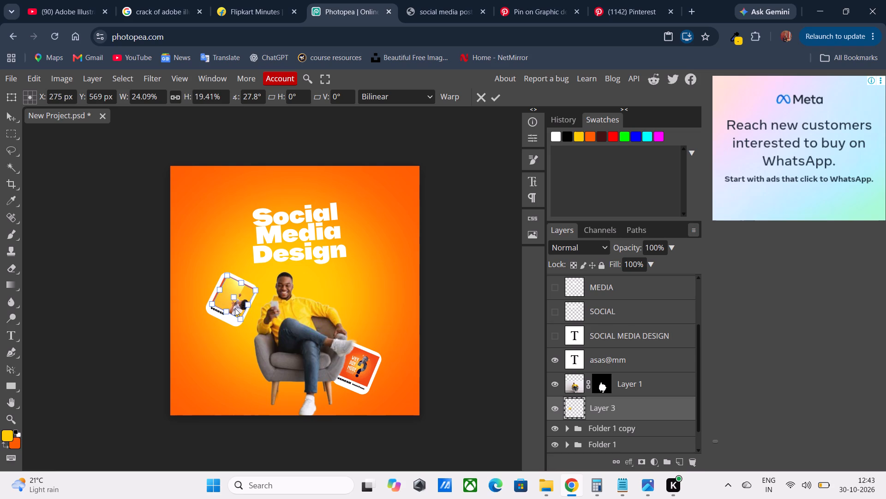
{"action": "left_click", "coordinate": [248, 303]}
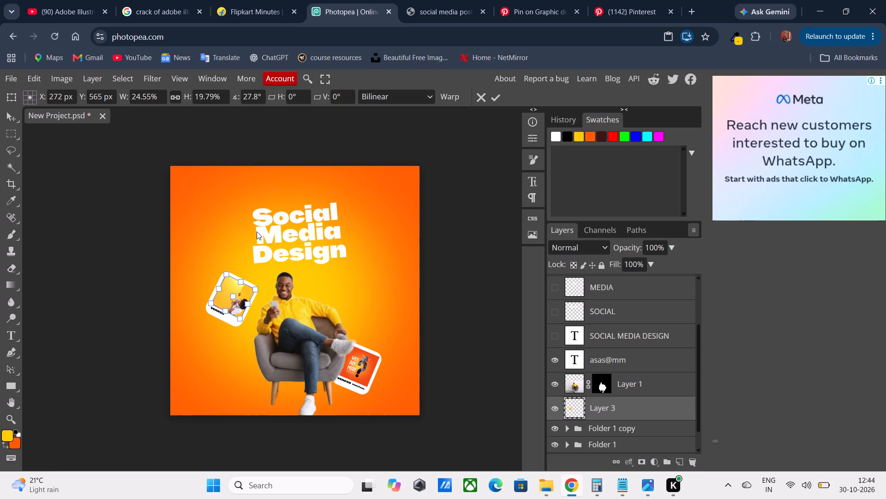
{"action": "left_click", "coordinate": [229, 227]}
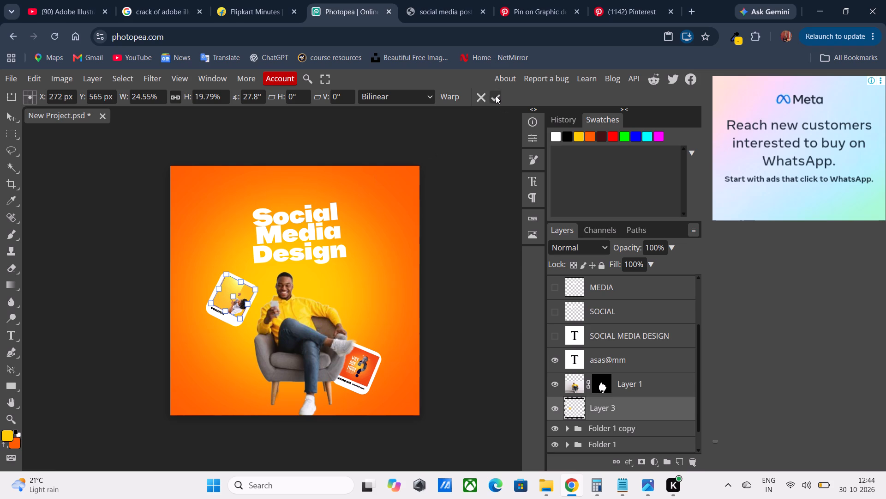
{"action": "left_click", "coordinate": [496, 96]}
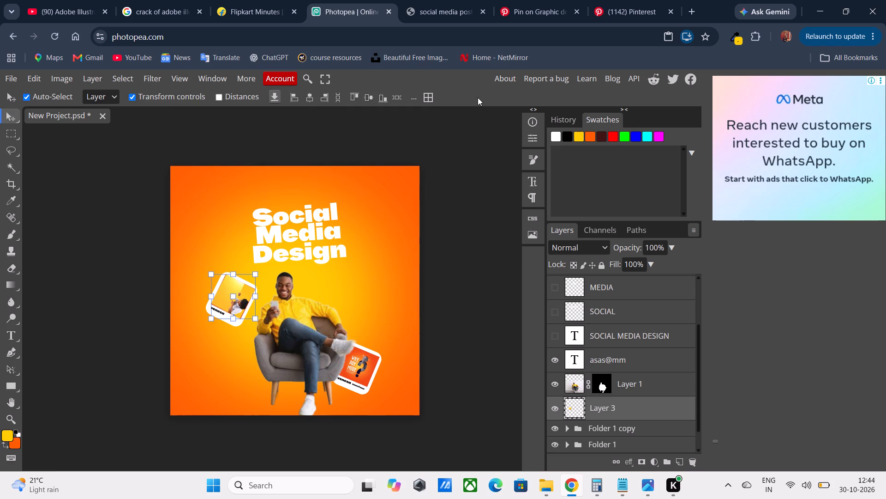
Rotate the woman's image on the shoulder-side card by -2.2° and scale it to 102.9%, centred at about X 272, Y 564 px.
{"action": "left_click", "coordinate": [80, 249]}
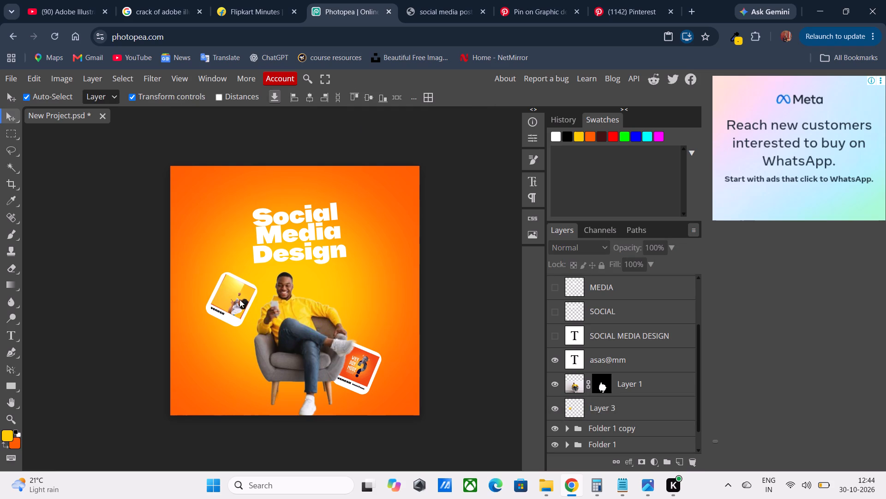
{"action": "left_click", "coordinate": [235, 300]}
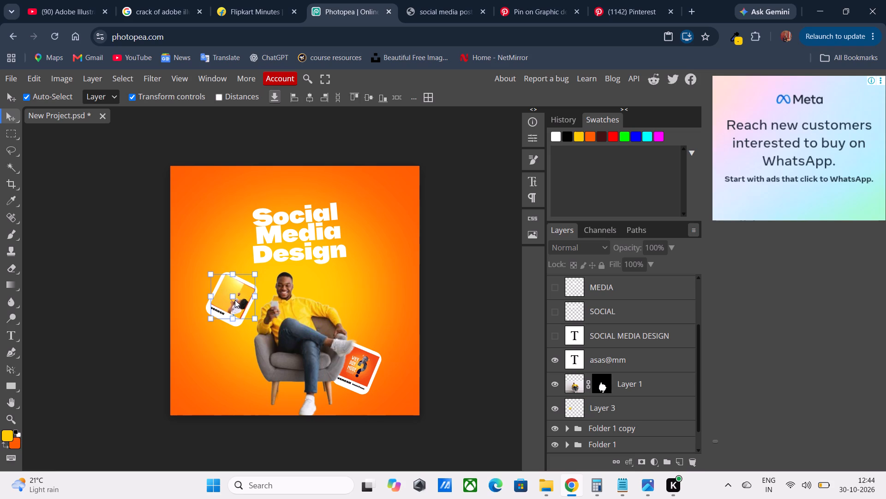
{"action": "left_click", "coordinate": [244, 329]}
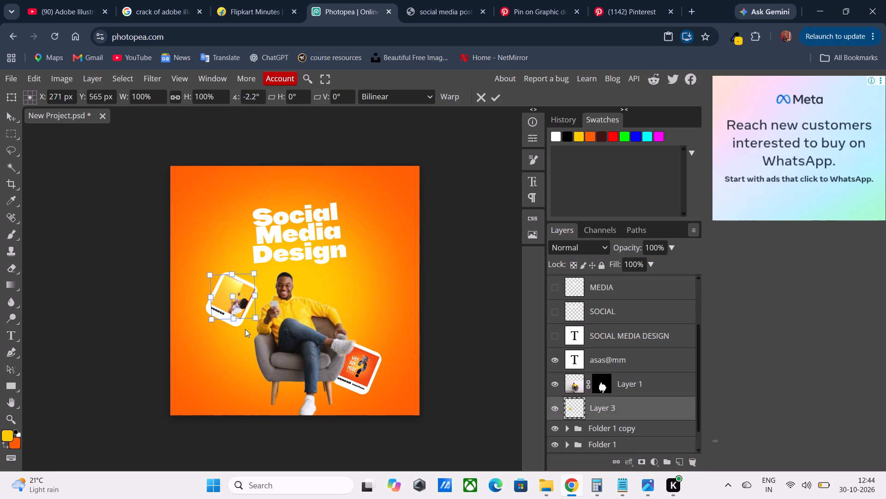
{"action": "left_click", "coordinate": [223, 293]}
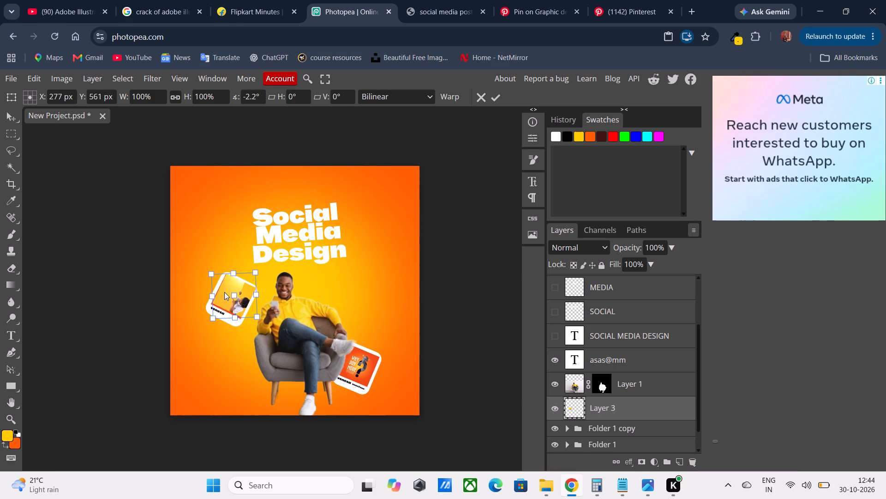
{"action": "left_click", "coordinate": [211, 317]}
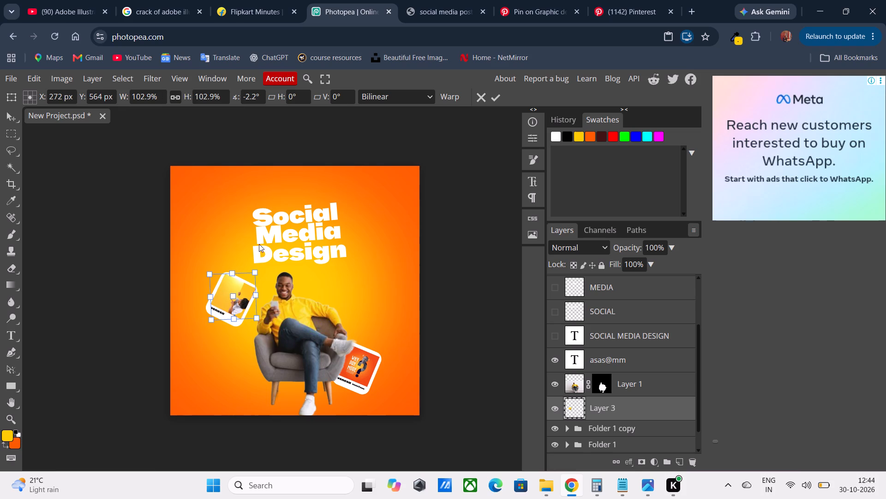
{"action": "left_click", "coordinate": [498, 96]}
{"action": "left_click", "coordinate": [455, 179]}
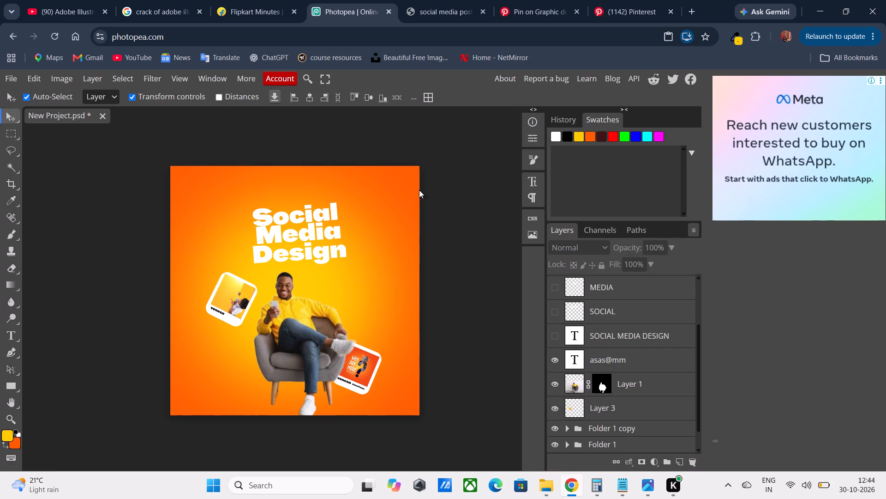
Reposition the same image inside the card's white frame and scale it to 101.53%, at about X 270, Y 566 px.
{"action": "left_click", "coordinate": [232, 295]}
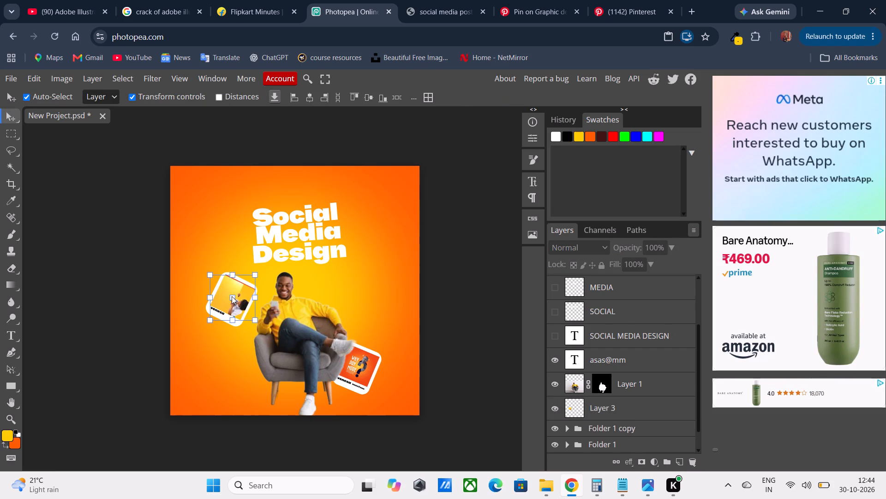
{"action": "left_click", "coordinate": [233, 298]}
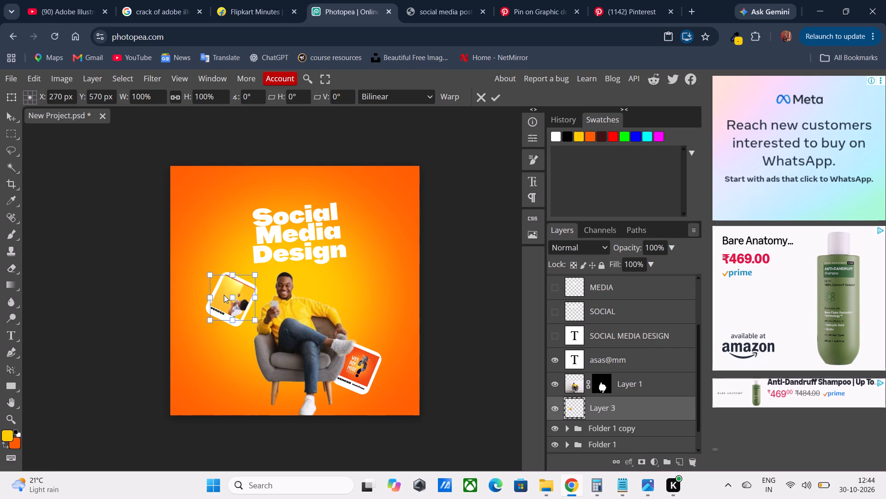
{"action": "left_click", "coordinate": [224, 295]}
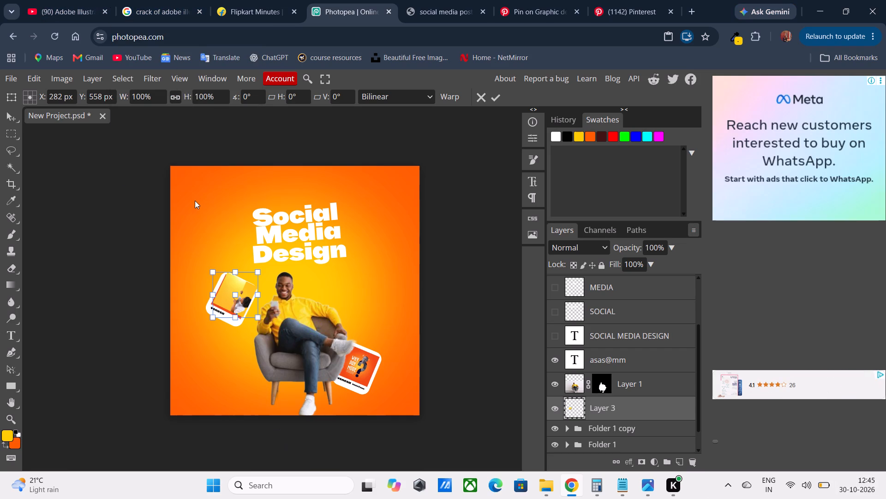
{"action": "left_click", "coordinate": [223, 292]}
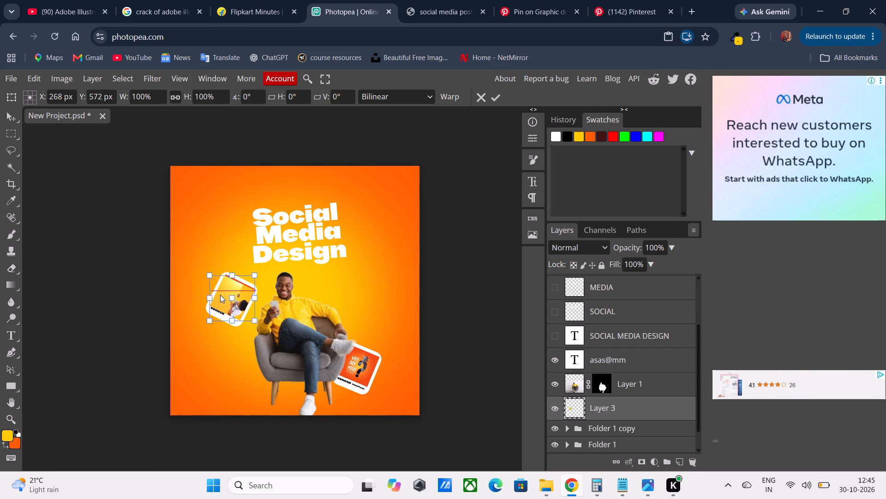
{"action": "left_click", "coordinate": [223, 298]}
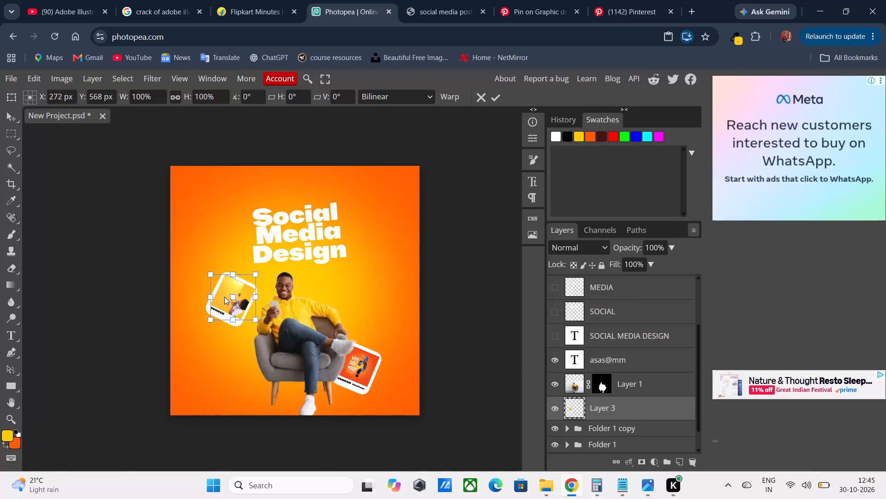
{"action": "left_click", "coordinate": [210, 275]}
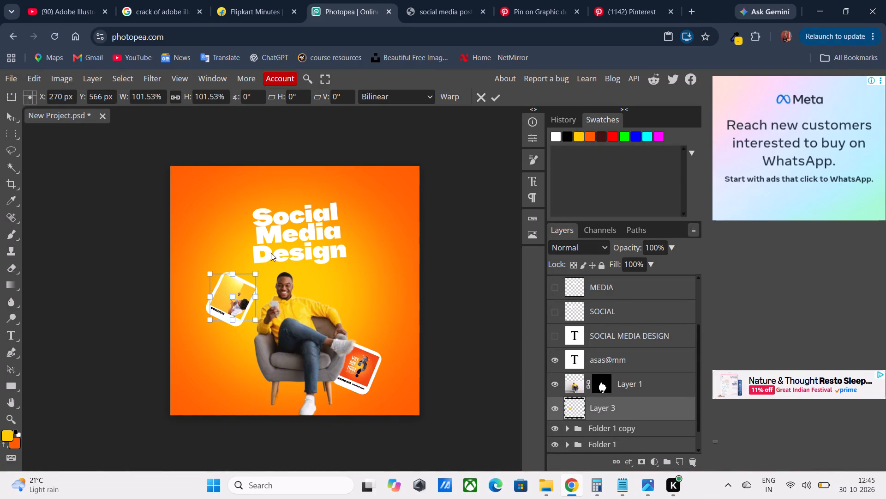
{"action": "left_click", "coordinate": [491, 95]}
{"action": "left_click", "coordinate": [496, 172]}
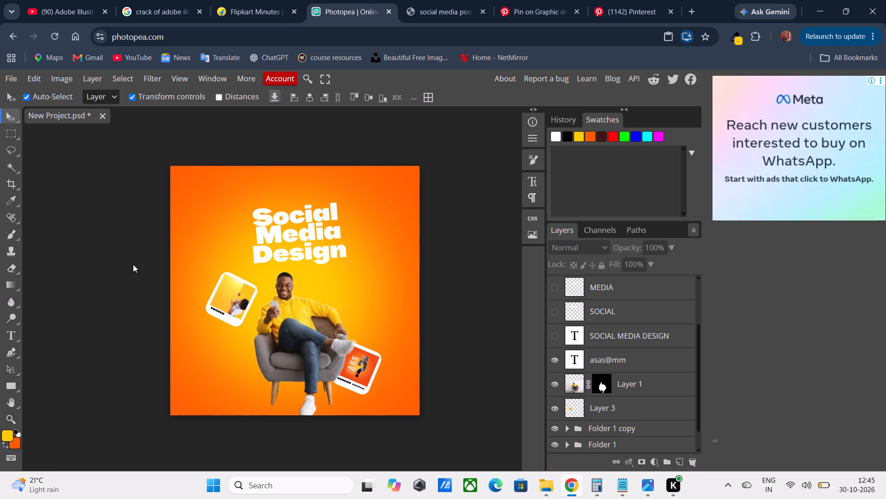
Rotate the woman's image by another 0.8° to align it with the tilted card frame.
{"action": "left_click", "coordinate": [234, 290]}
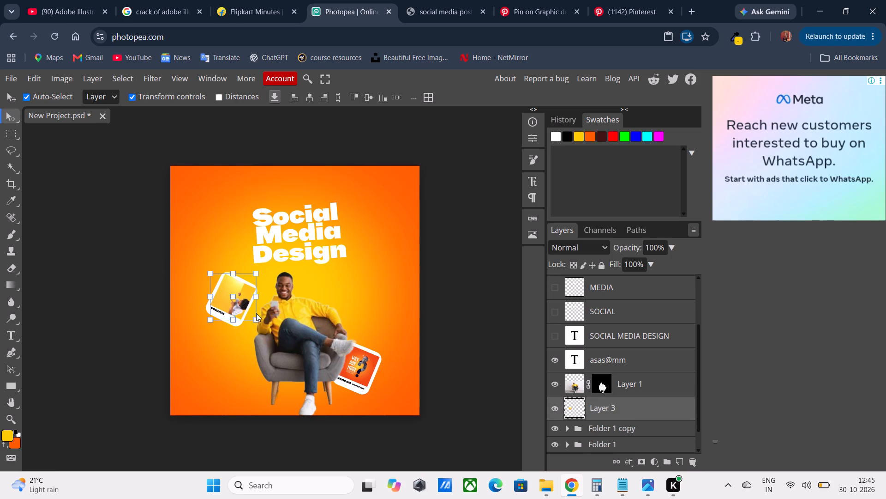
{"action": "left_click", "coordinate": [250, 334]}
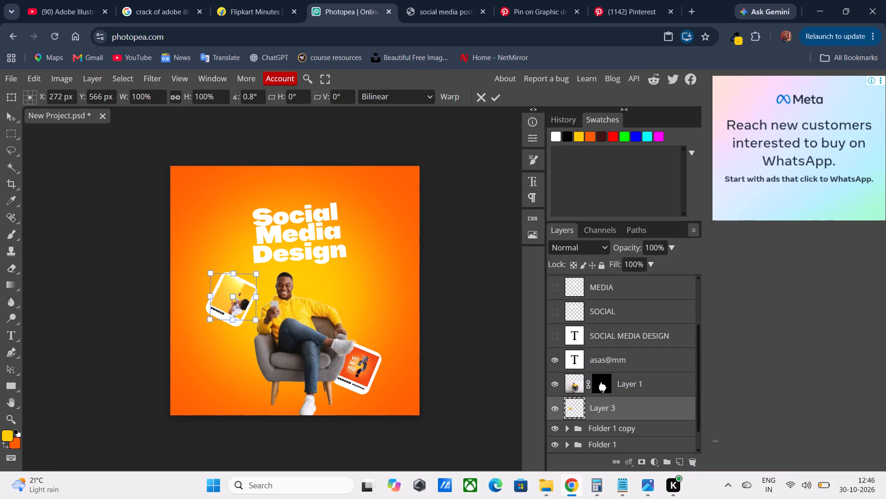
{"action": "left_click", "coordinate": [493, 101]}
{"action": "left_click", "coordinate": [461, 176]}
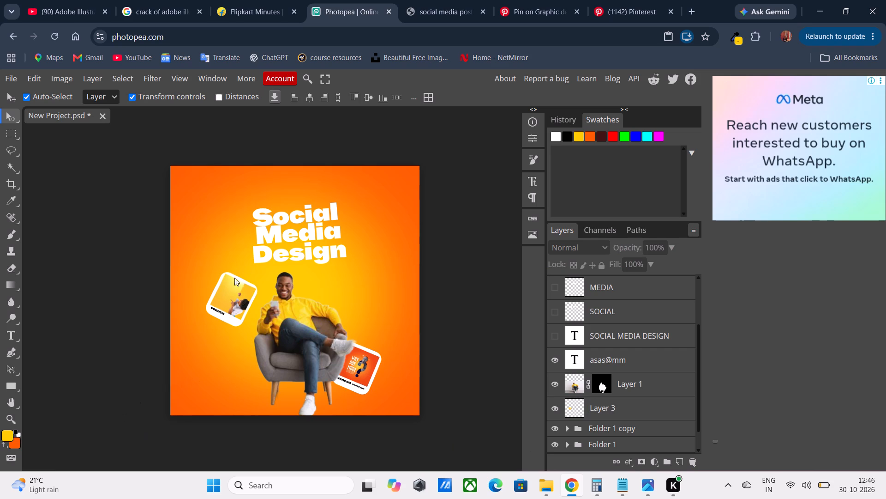
{"action": "left_click", "coordinate": [223, 294]}
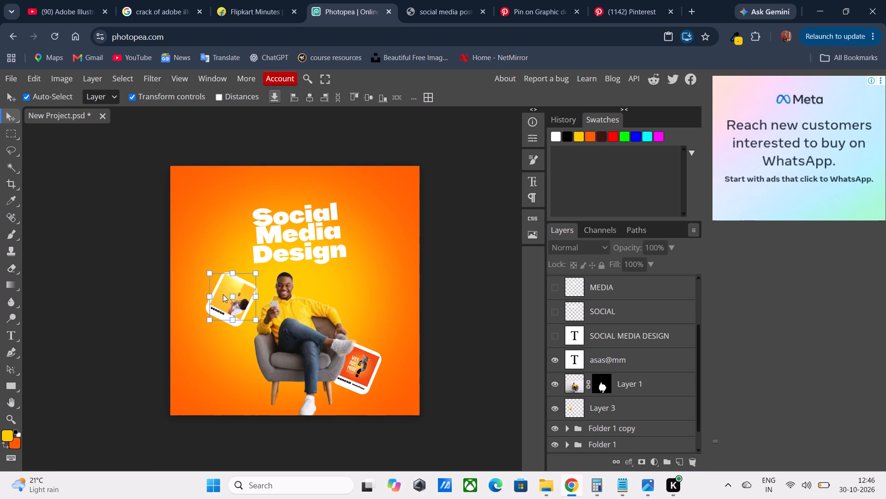
{"action": "left_click", "coordinate": [355, 249]}
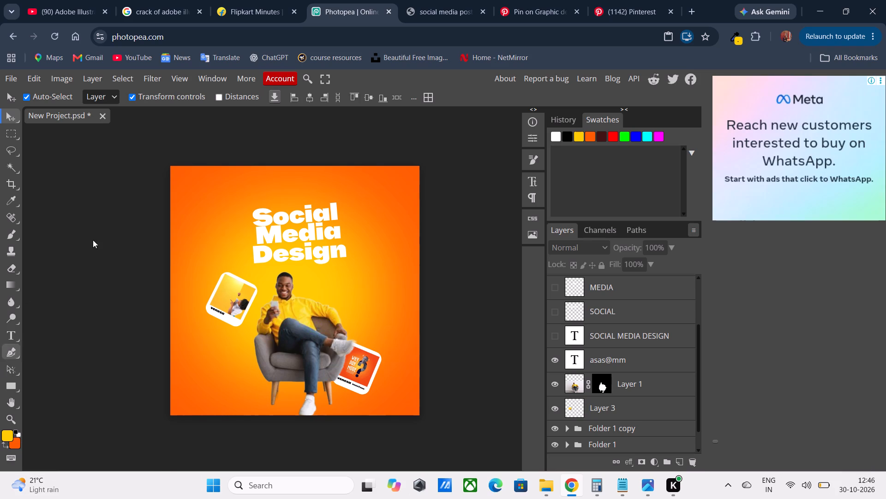
Compare the reference poster's card layout with the Photopea design.
{"action": "left_click", "coordinate": [441, 3]}
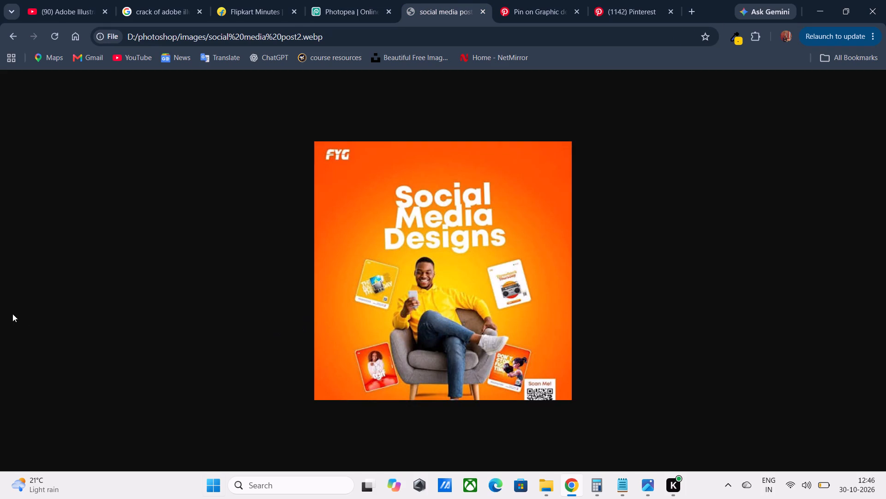
{"action": "left_click", "coordinate": [368, 0]}
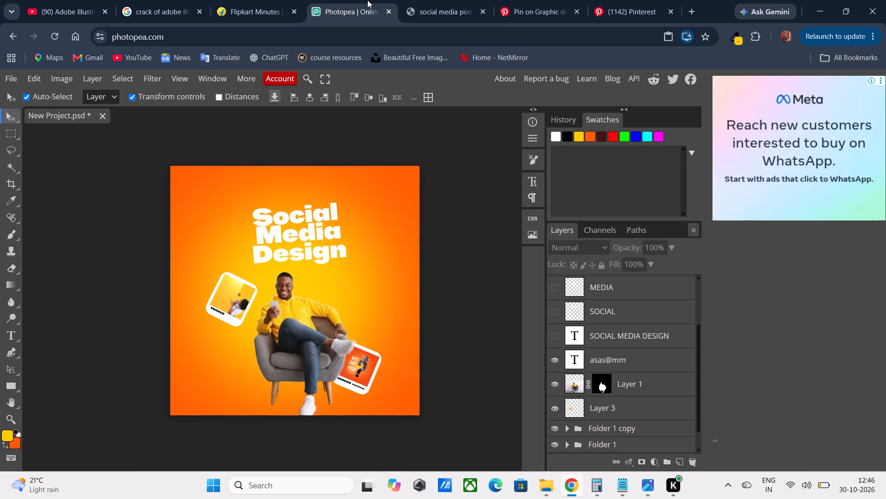
{"action": "left_click", "coordinate": [129, 207]}
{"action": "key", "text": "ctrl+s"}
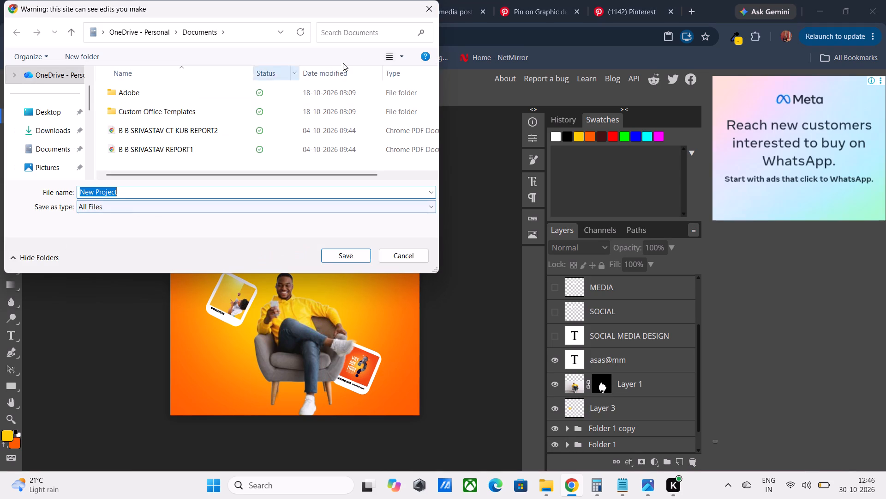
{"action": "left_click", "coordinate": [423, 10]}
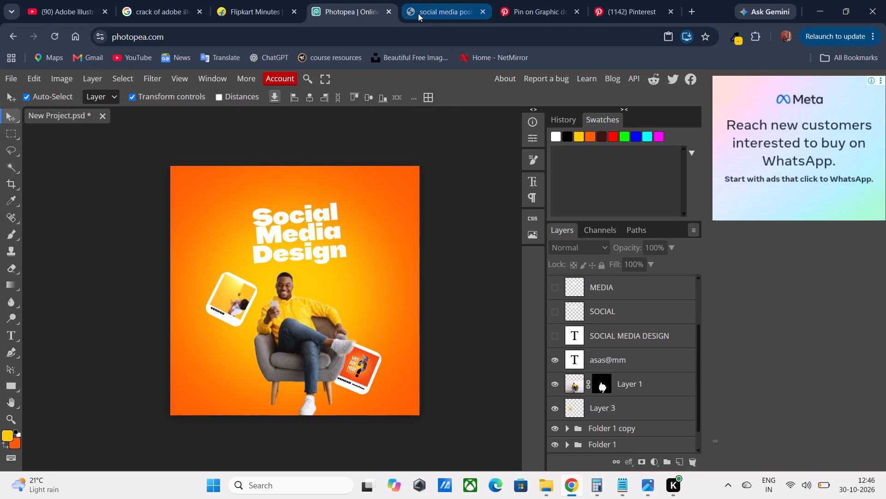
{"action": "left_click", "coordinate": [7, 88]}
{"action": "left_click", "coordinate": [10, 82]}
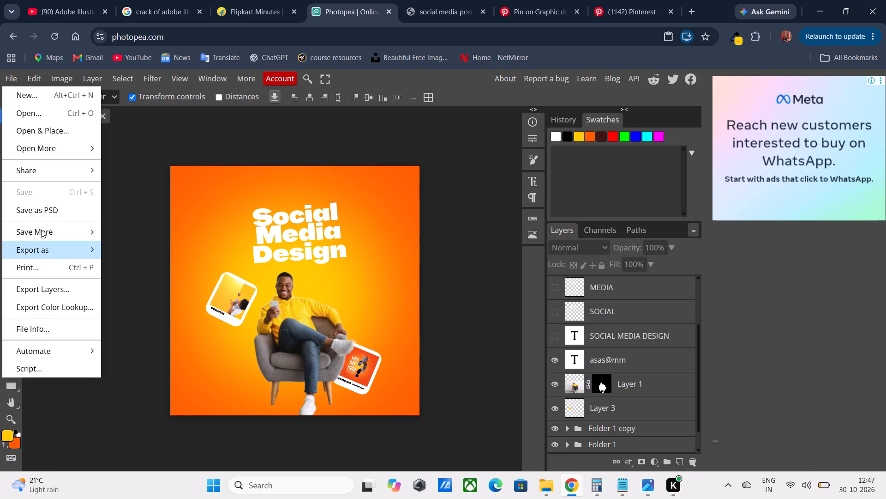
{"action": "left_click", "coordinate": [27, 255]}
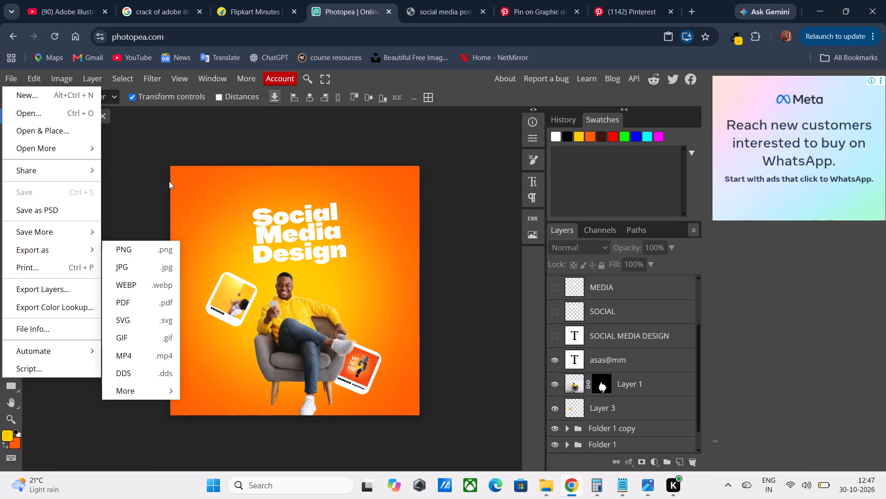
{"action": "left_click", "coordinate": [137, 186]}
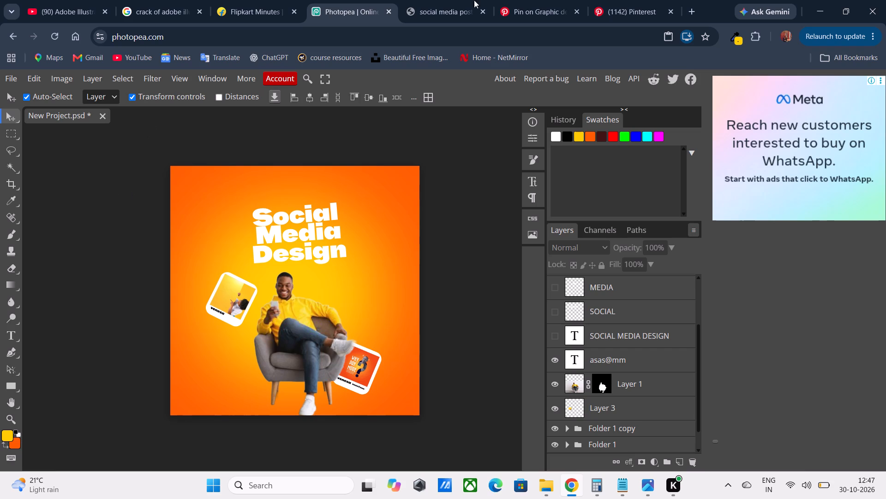
Using the reference poster as a guide, scale the captioned card beside the man's raised shoe to 97.16% and centre it at X 875, Y 883 px.
{"action": "left_click", "coordinate": [187, 0]}
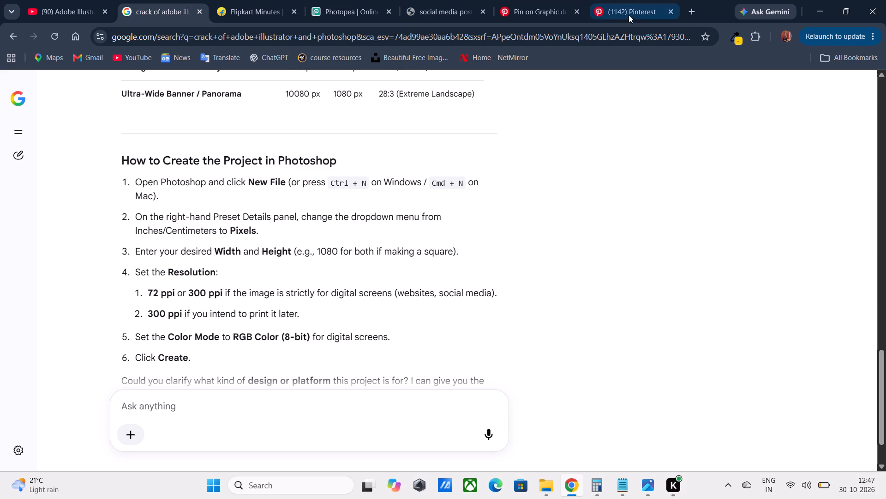
{"action": "left_click", "coordinate": [436, 2]}
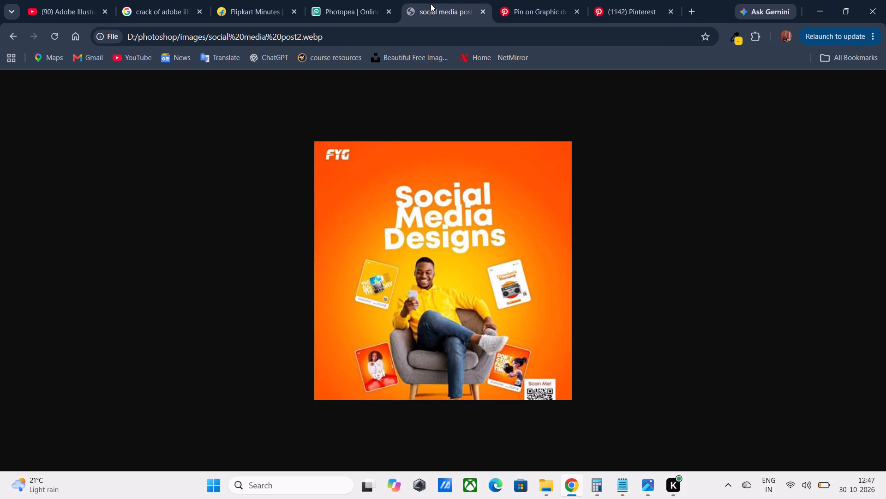
{"action": "left_click", "coordinate": [344, 0]}
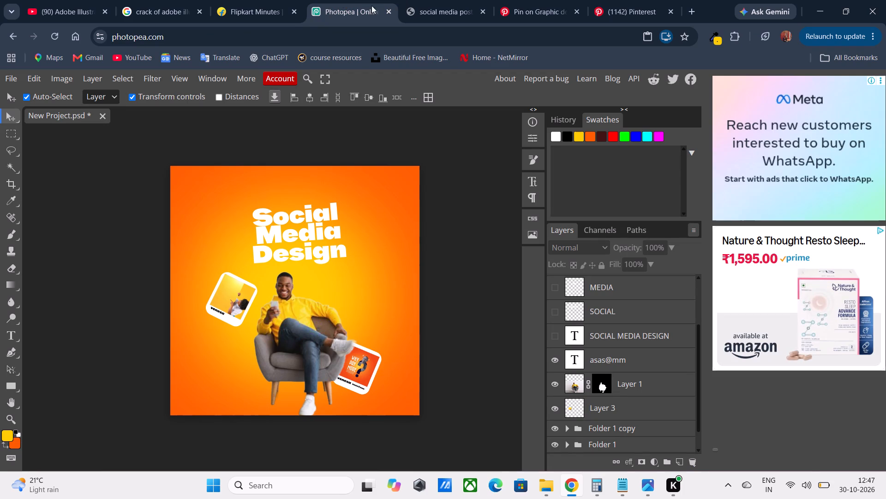
{"action": "left_click", "coordinate": [450, 10]}
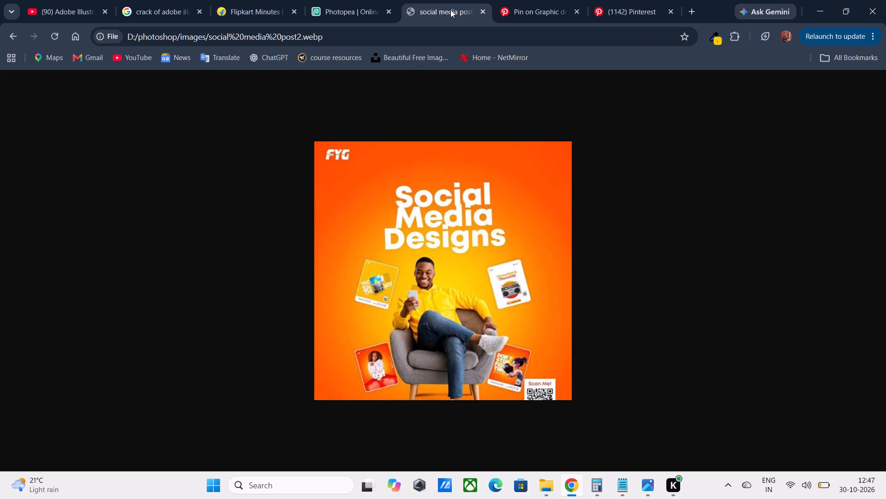
{"action": "left_click", "coordinate": [319, 0]}
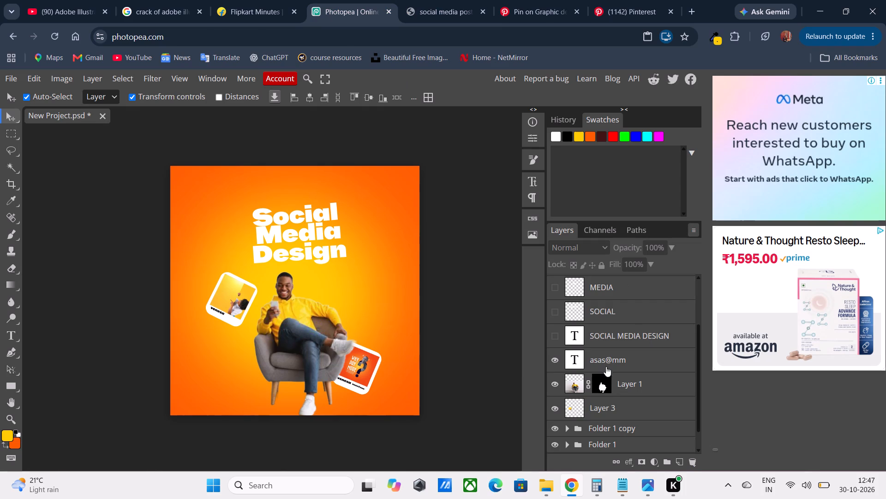
{"action": "left_click", "coordinate": [603, 444]}
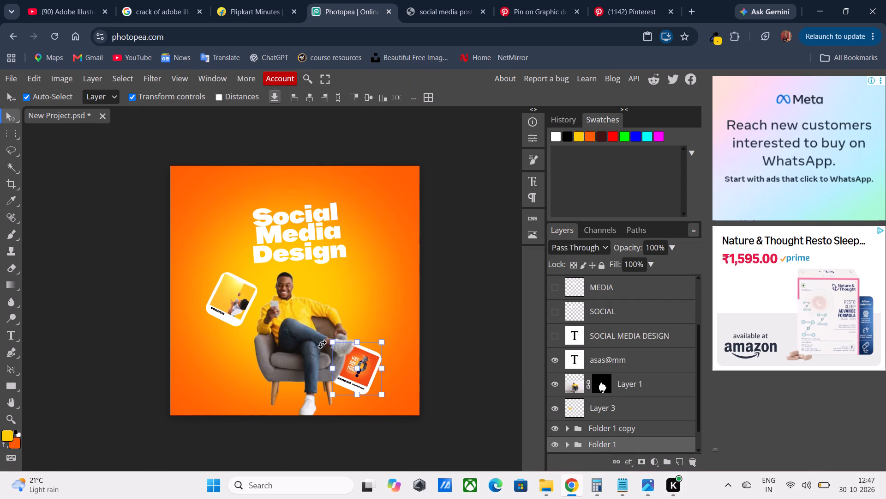
{"action": "left_click", "coordinate": [332, 343]}
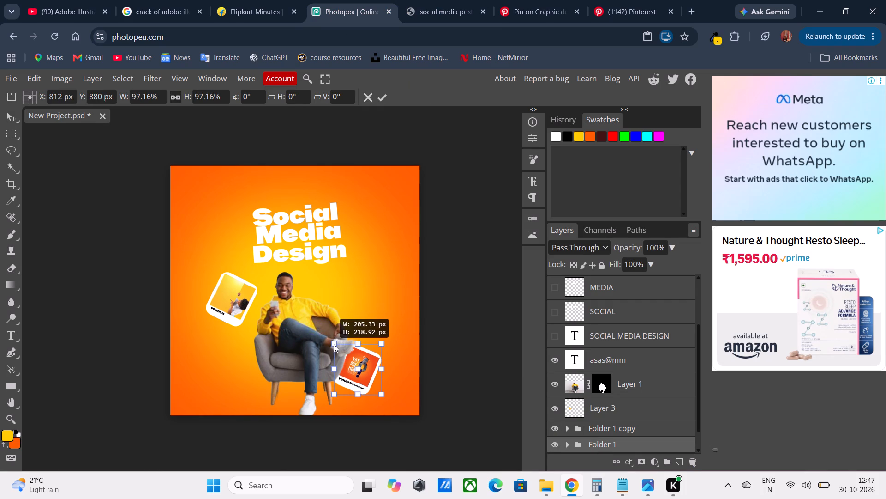
{"action": "left_click", "coordinate": [356, 371]}
{"action": "left_click_drag", "start_coordinate": [353, 381], "coordinate": [358, 386]}
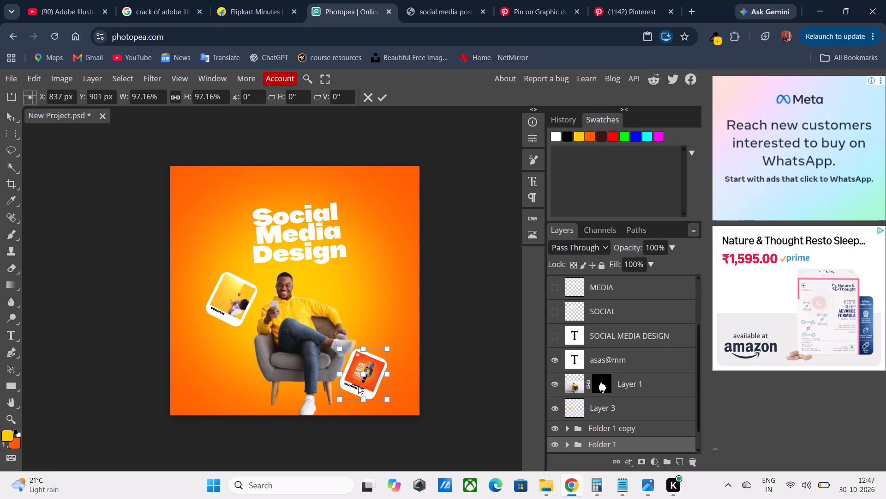
{"action": "left_click_drag", "start_coordinate": [358, 386], "coordinate": [365, 384]}
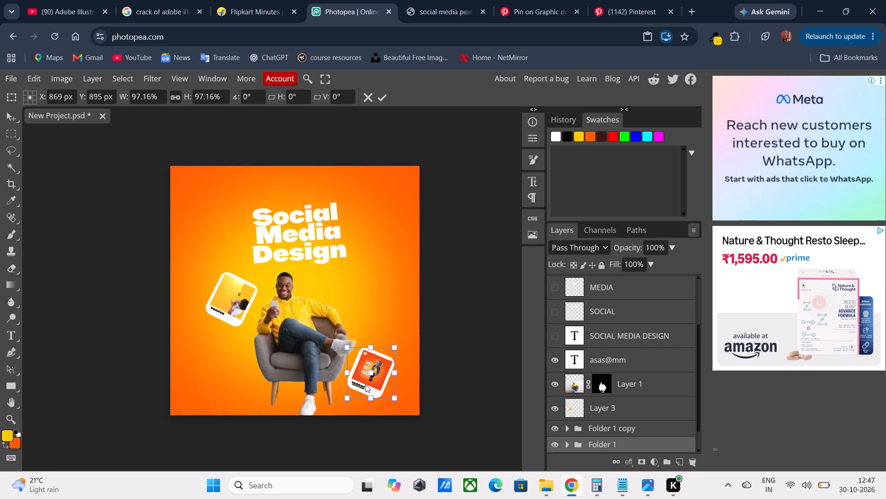
{"action": "left_click_drag", "start_coordinate": [365, 384], "coordinate": [365, 383]}
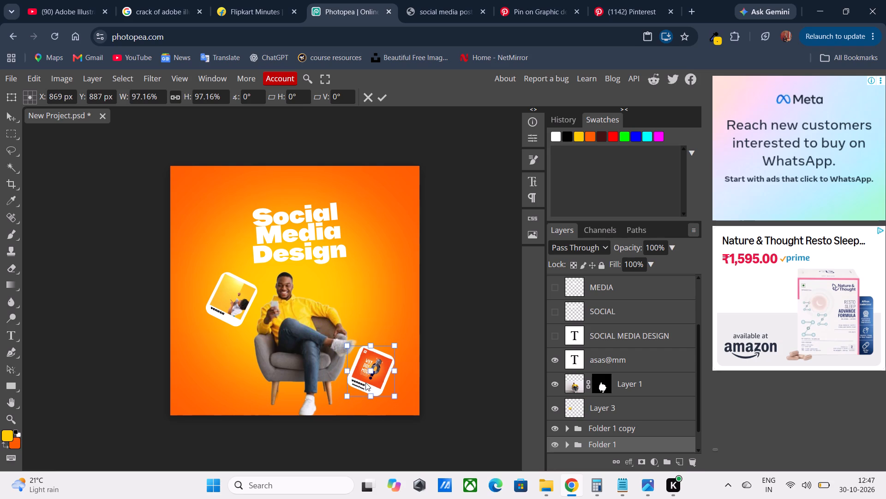
{"action": "left_click_drag", "start_coordinate": [365, 383], "coordinate": [367, 382]}
{"action": "left_click", "coordinate": [372, 291]}
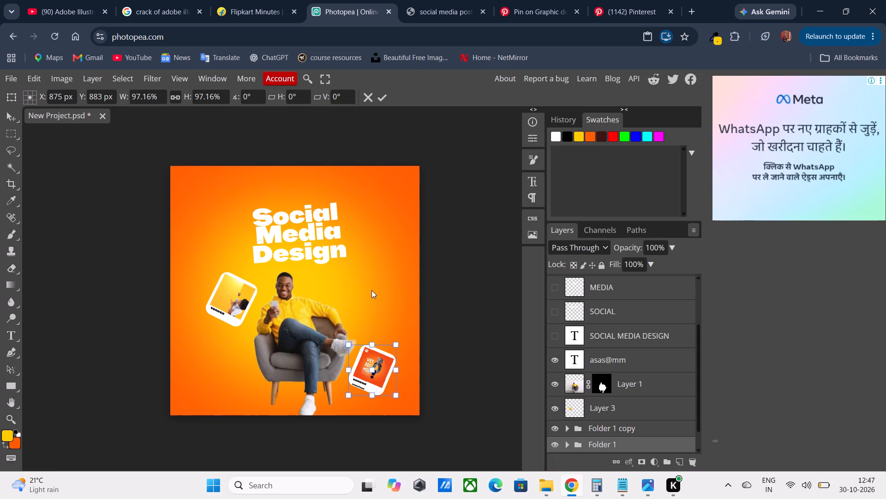
{"action": "left_click", "coordinate": [378, 92]}
{"action": "left_click", "coordinate": [402, 226]}
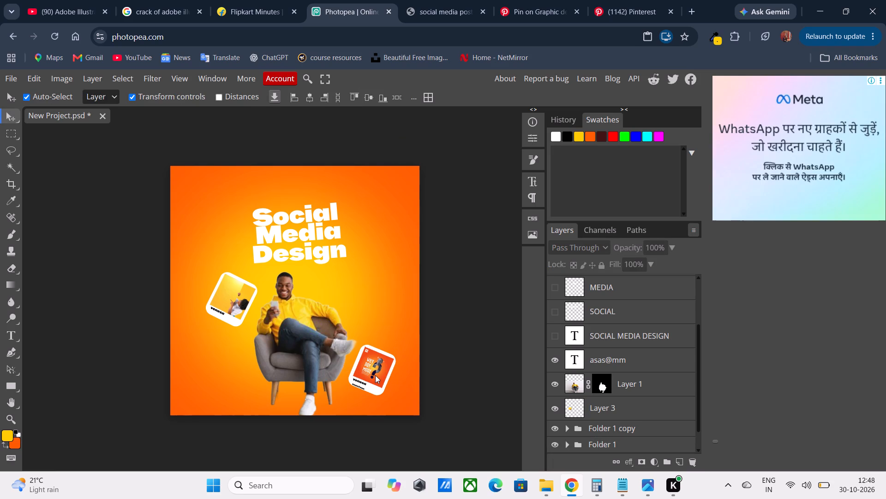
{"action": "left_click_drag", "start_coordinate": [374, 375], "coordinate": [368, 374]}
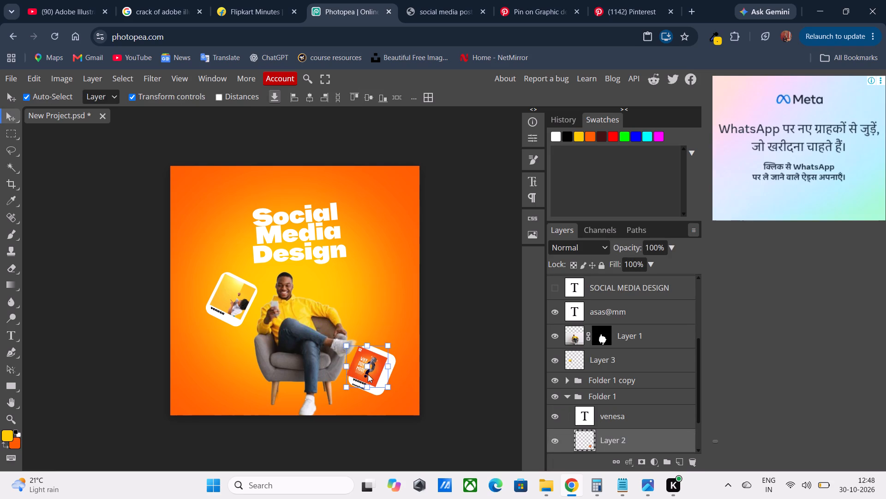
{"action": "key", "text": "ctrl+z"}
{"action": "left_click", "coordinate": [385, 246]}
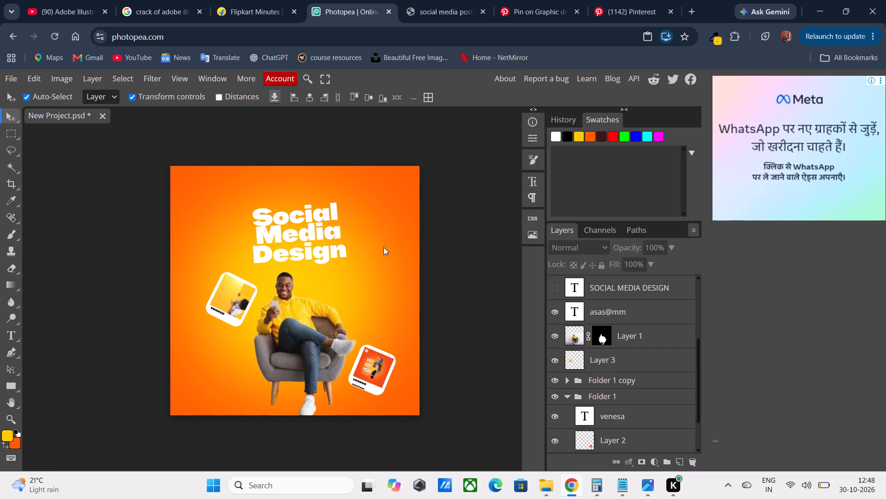
Draw a white, slightly tall rectangle with moderately rounded corners in the empty lower-left area of the poster beside the armchair.
{"action": "left_click", "coordinate": [1, 381]}
{"action": "left_click", "coordinate": [9, 386]}
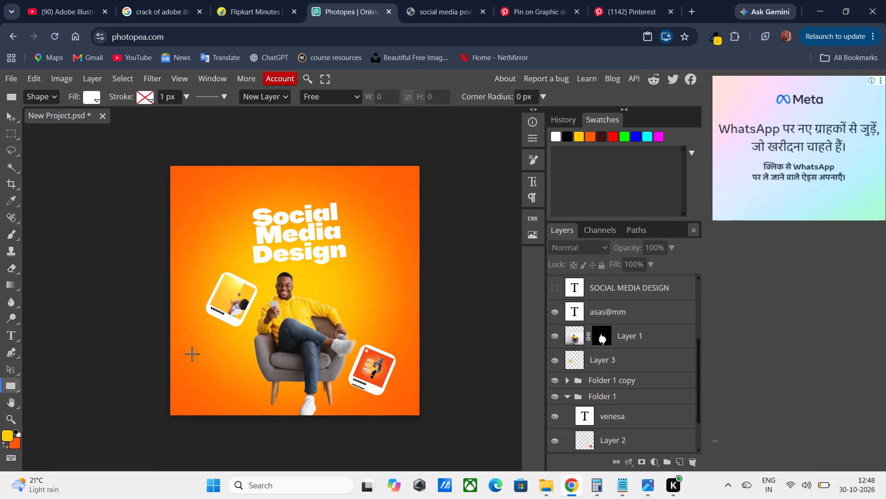
{"action": "left_click_drag", "start_coordinate": [192, 354], "coordinate": [236, 411]}
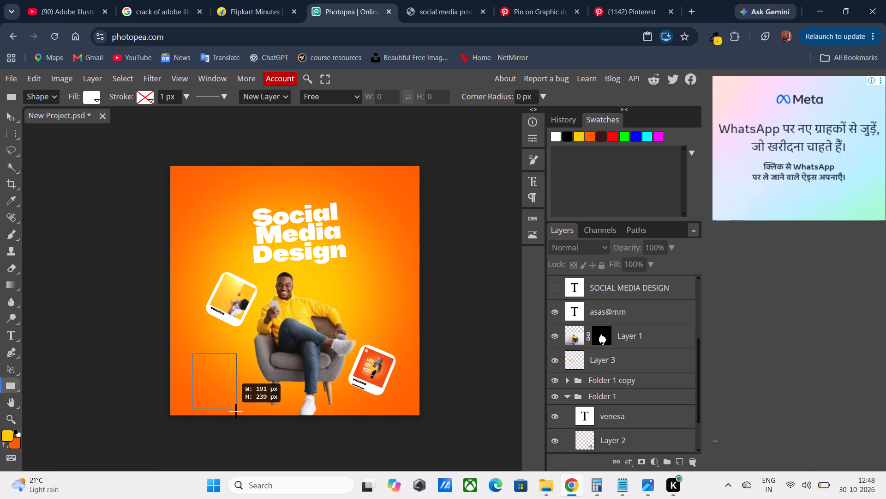
{"action": "left_click_drag", "start_coordinate": [236, 411], "coordinate": [245, 407]}
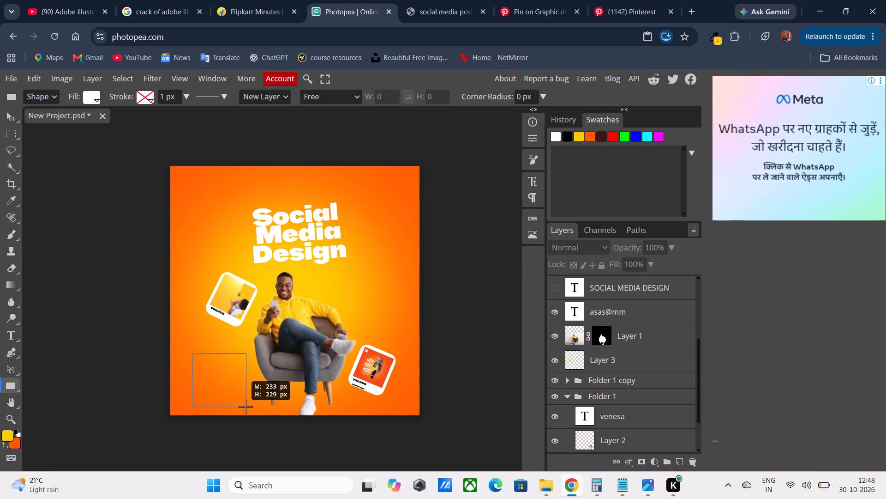
{"action": "left_click_drag", "start_coordinate": [245, 407], "coordinate": [244, 414]}
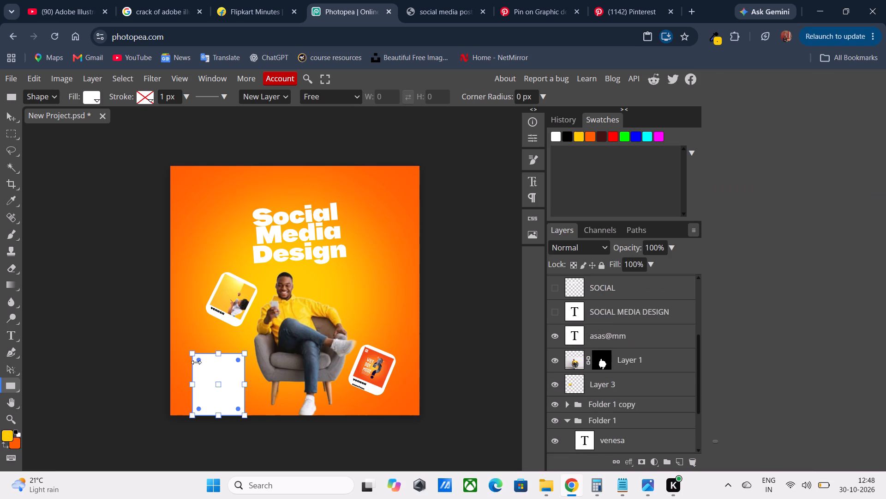
{"action": "left_click_drag", "start_coordinate": [199, 361], "coordinate": [207, 368]}
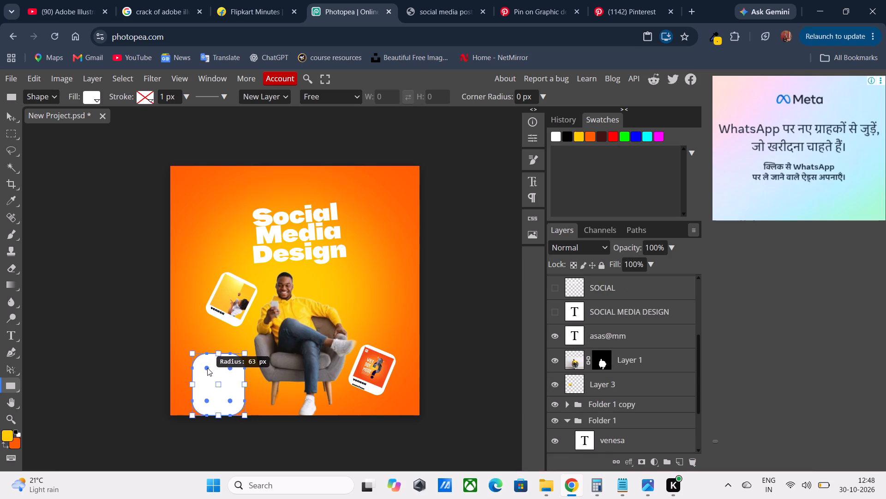
{"action": "left_click_drag", "start_coordinate": [207, 368], "coordinate": [210, 371]}
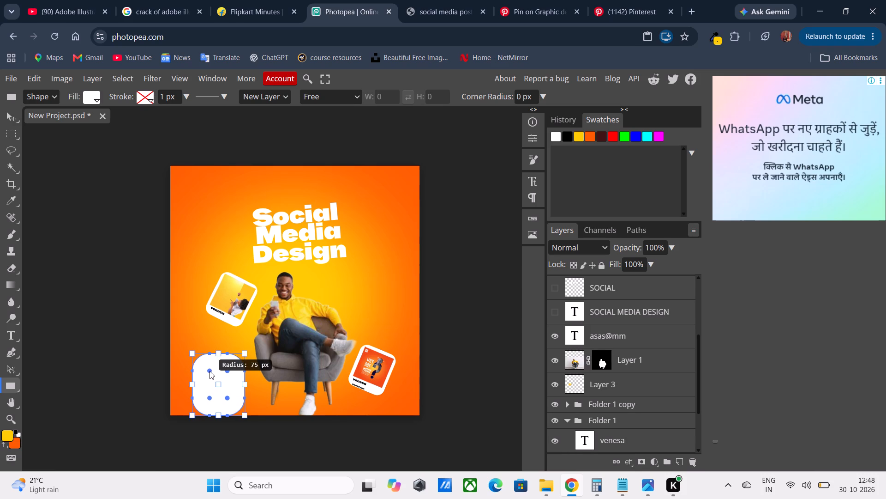
{"action": "left_click_drag", "start_coordinate": [210, 371], "coordinate": [198, 366]}
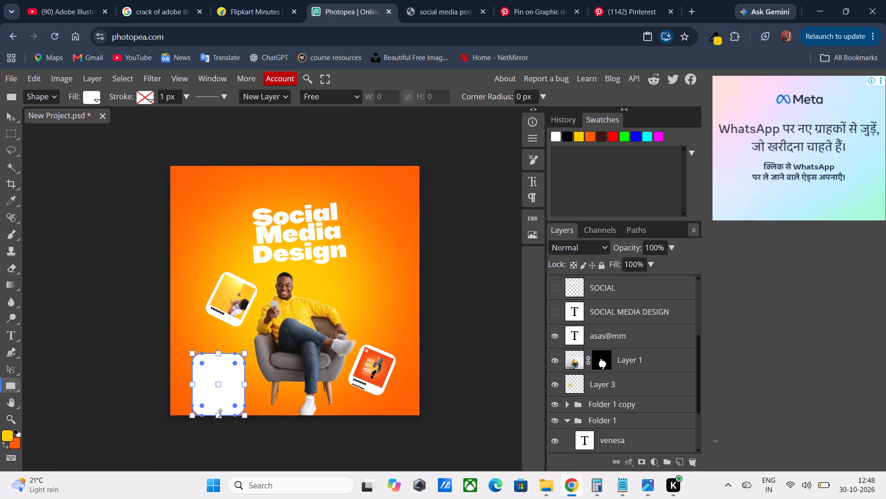
{"action": "left_click_drag", "start_coordinate": [220, 414], "coordinate": [212, 414]}
{"action": "left_click_drag", "start_coordinate": [218, 417], "coordinate": [218, 411]}
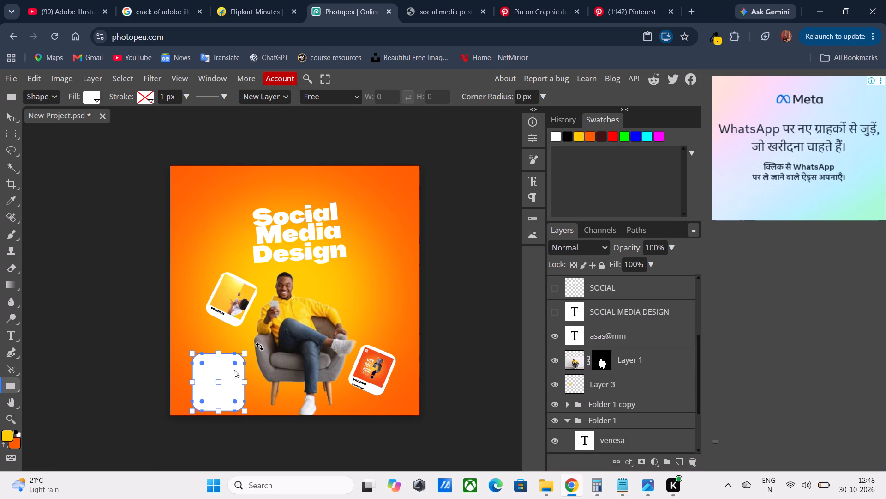
{"action": "left_click", "coordinate": [41, 205]}
{"action": "left_click", "coordinate": [243, 168]}
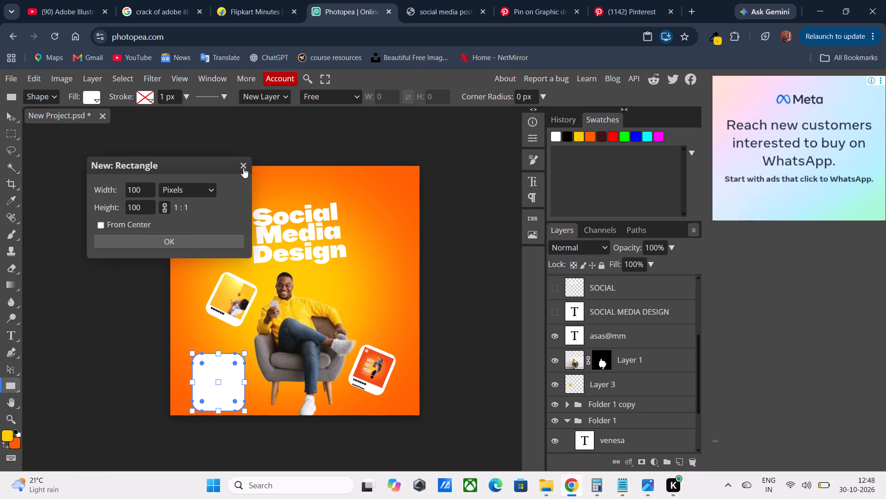
Scale the new white card to 96.48%, tilt it by -16.3° and centre it at X 233, Y 859 px, below the woman's card.
{"action": "key", "text": "v"}
{"action": "left_click_drag", "start_coordinate": [210, 367], "coordinate": [210, 365]}
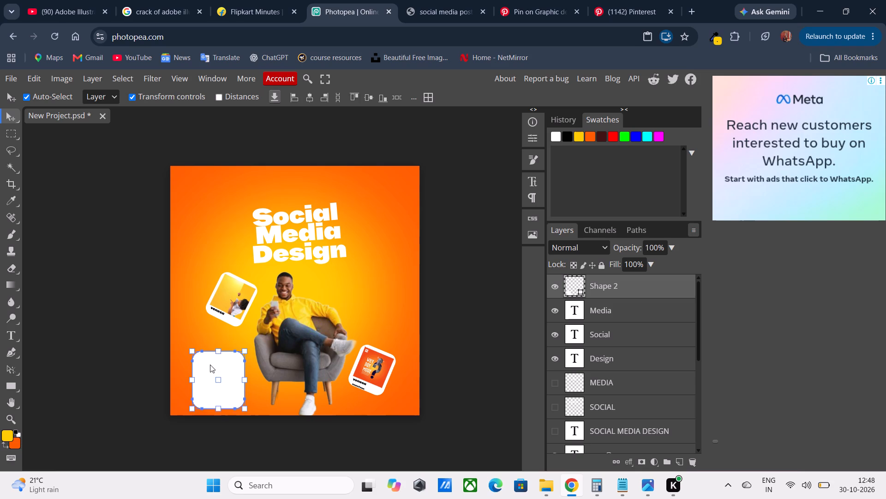
{"action": "left_click_drag", "start_coordinate": [210, 365], "coordinate": [212, 324]}
{"action": "left_click_drag", "start_coordinate": [190, 338], "coordinate": [192, 335]}
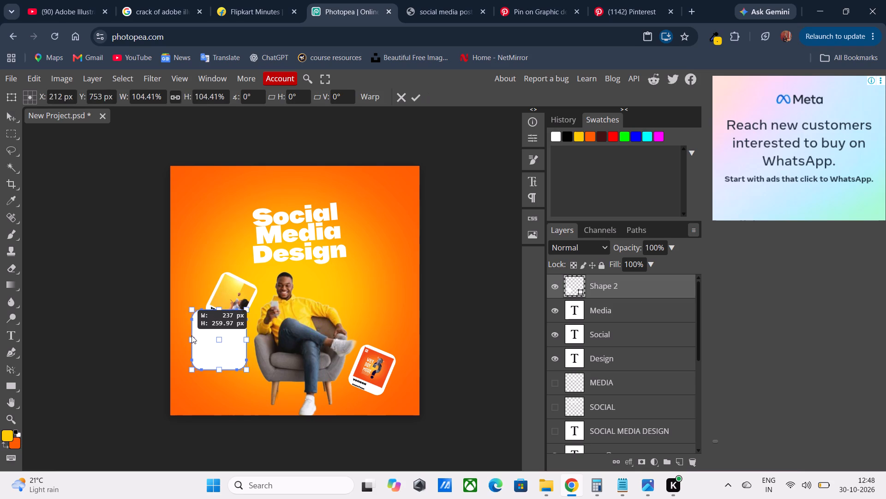
{"action": "left_click_drag", "start_coordinate": [192, 335], "coordinate": [196, 335]}
{"action": "left_click_drag", "start_coordinate": [193, 383], "coordinate": [206, 389]}
{"action": "left_click_drag", "start_coordinate": [226, 358], "coordinate": [229, 382]}
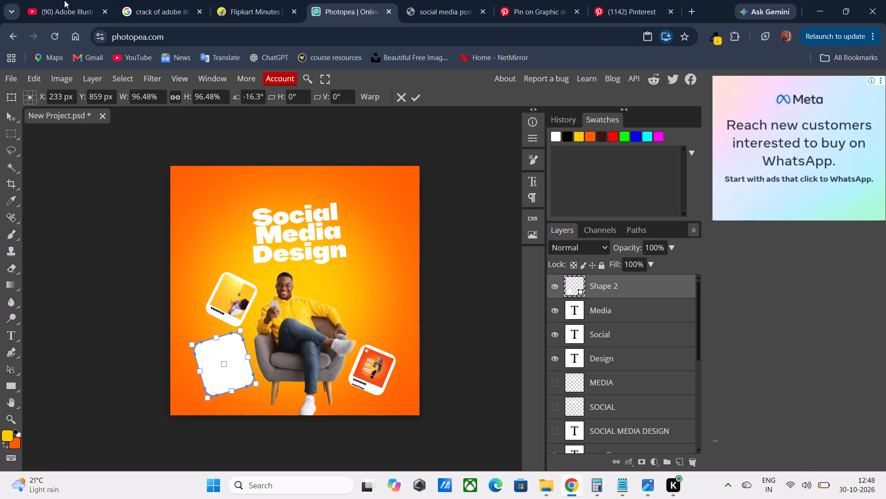
Check the reference poster and copy the orange "Glow Up" Poster Webinar image from the Pinterest yellow social media post results.
{"action": "left_click", "coordinate": [425, 8]}
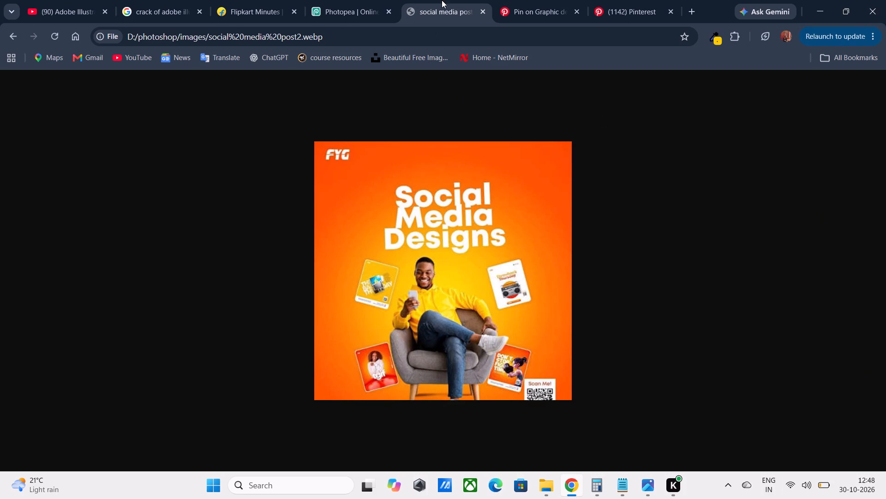
{"action": "left_click", "coordinate": [662, 0]}
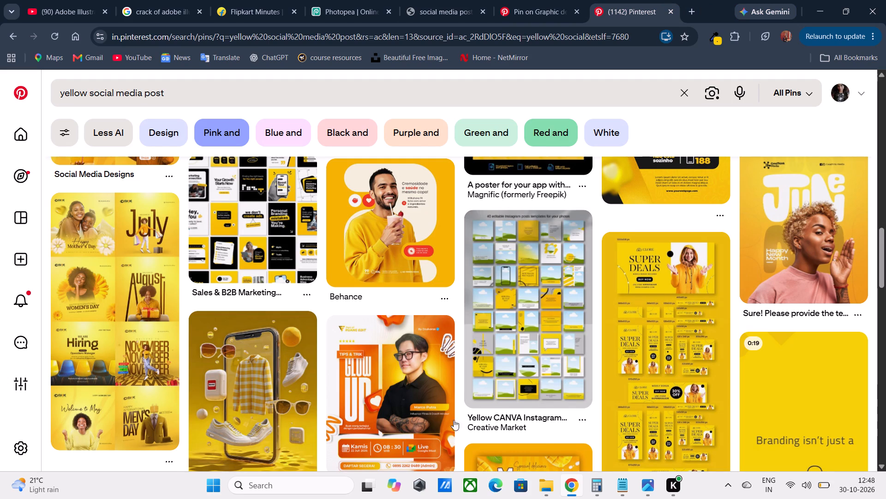
{"action": "scroll", "coordinate": [444, 390], "scroll_direction": "down", "scroll_amount": 2}
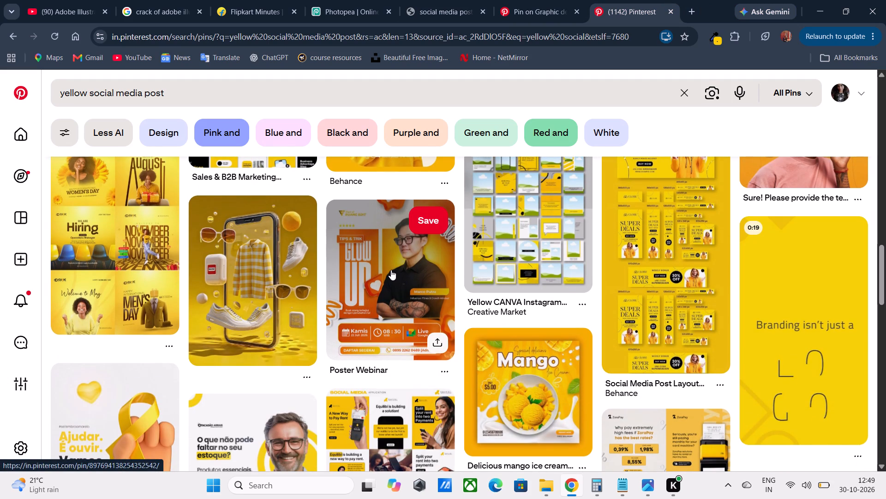
{"action": "left_click", "coordinate": [391, 270]}
{"action": "right_click", "coordinate": [152, 307]}
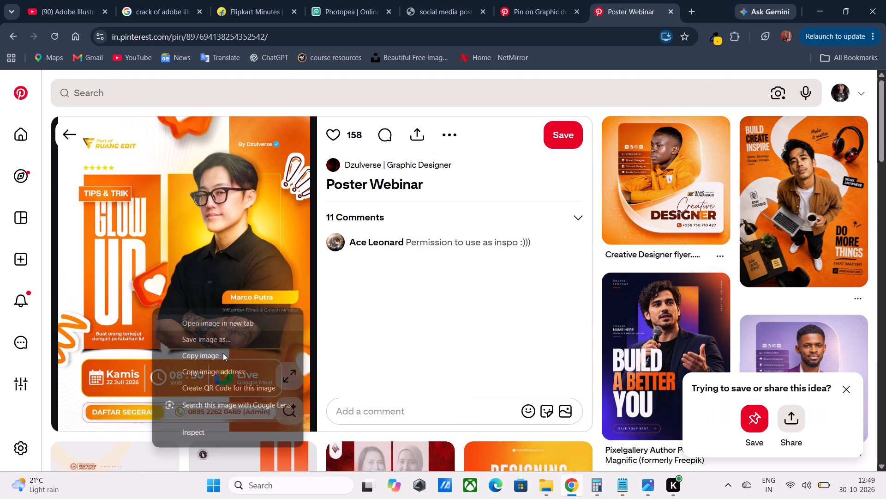
{"action": "left_click", "coordinate": [246, 358]}
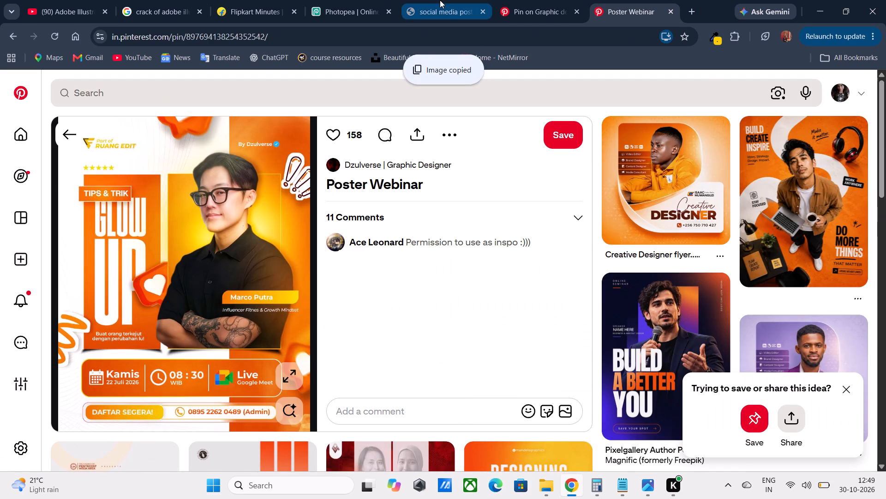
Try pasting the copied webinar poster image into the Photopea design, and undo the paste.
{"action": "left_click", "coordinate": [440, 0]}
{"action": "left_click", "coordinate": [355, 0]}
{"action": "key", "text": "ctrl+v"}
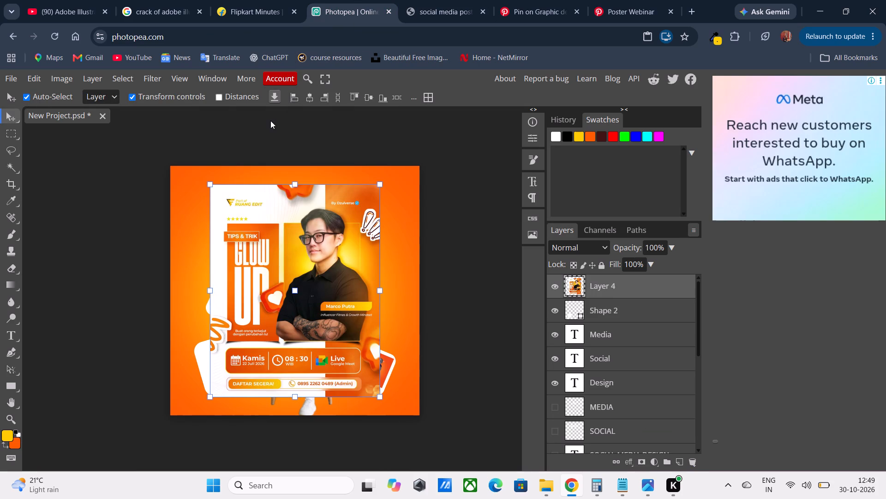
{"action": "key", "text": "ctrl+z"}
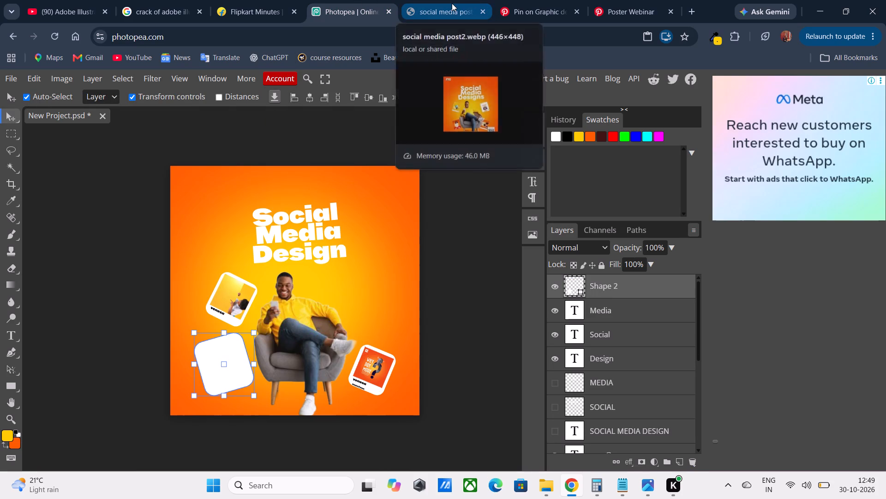
Paste the copied webinar poster into the design, shrink it to 20.63%, tilt it by -18.5° and place it on the lower-left white card.
{"action": "key", "text": "ctrl+v"}
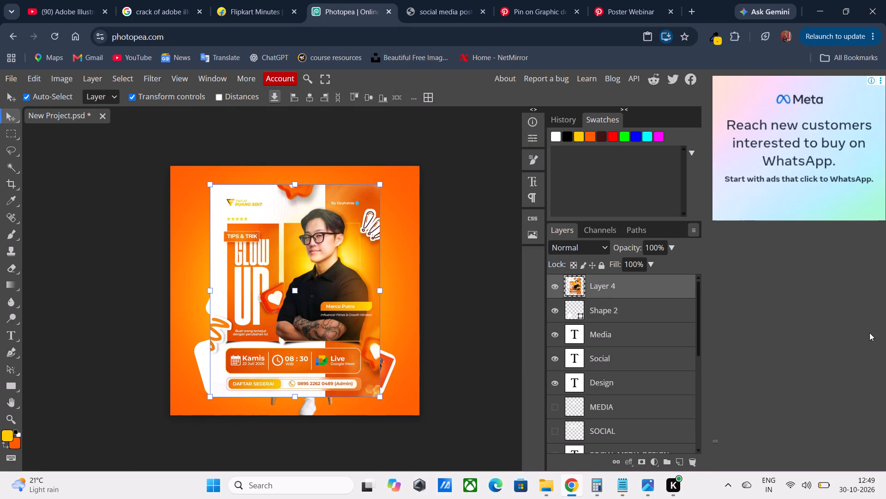
{"action": "left_click_drag", "start_coordinate": [208, 182], "coordinate": [223, 190]}
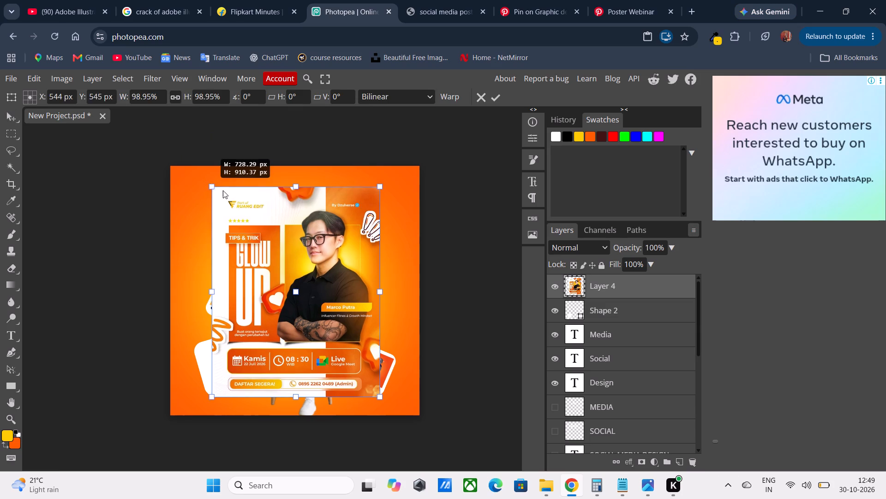
{"action": "left_click_drag", "start_coordinate": [223, 190], "coordinate": [293, 235]}
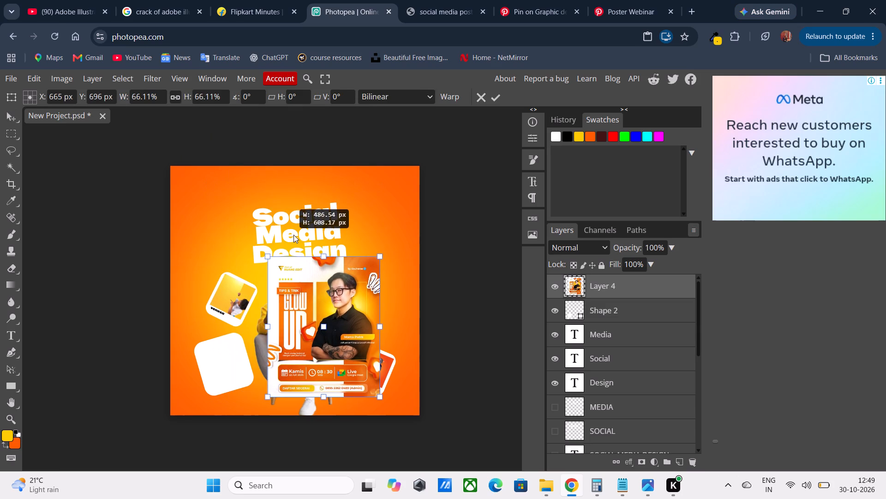
{"action": "left_click_drag", "start_coordinate": [293, 235], "coordinate": [301, 246]}
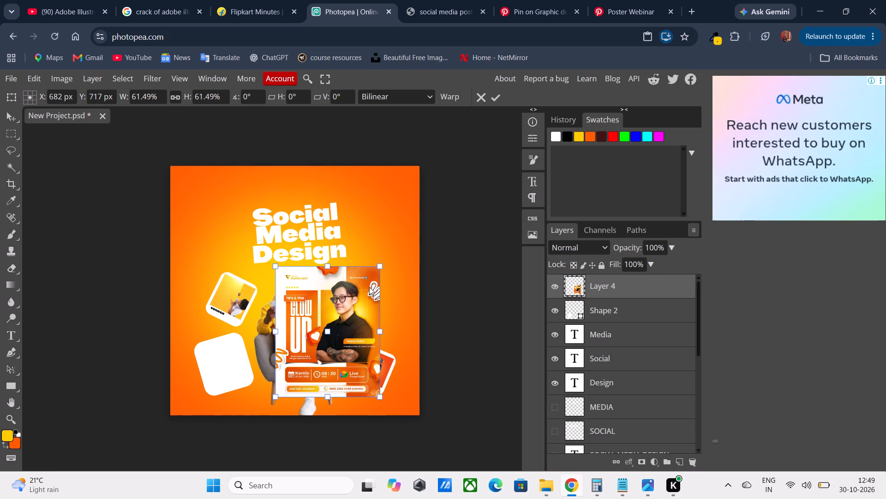
{"action": "left_click_drag", "start_coordinate": [277, 264], "coordinate": [344, 309]}
{"action": "left_click_drag", "start_coordinate": [346, 357], "coordinate": [243, 347]}
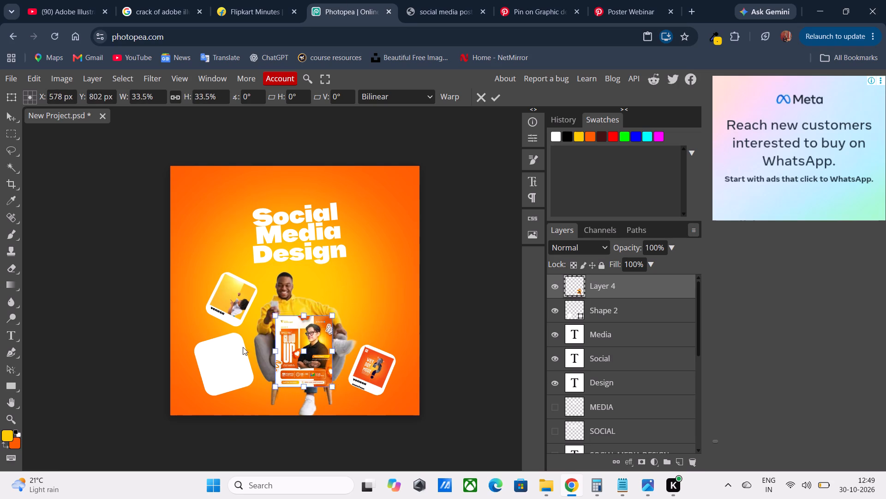
{"action": "left_click_drag", "start_coordinate": [243, 347], "coordinate": [209, 364]}
{"action": "left_click_drag", "start_coordinate": [254, 409], "coordinate": [255, 397]}
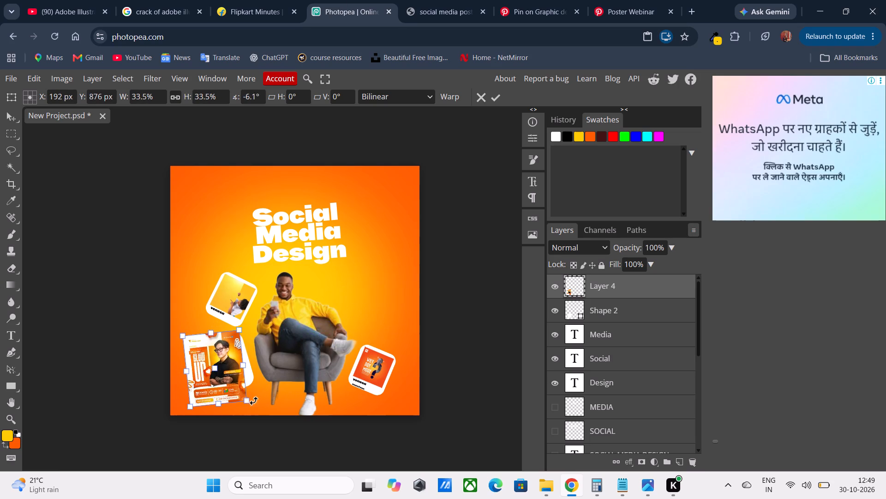
{"action": "left_click_drag", "start_coordinate": [255, 397], "coordinate": [259, 391]}
{"action": "left_click_drag", "start_coordinate": [227, 326], "coordinate": [227, 362]}
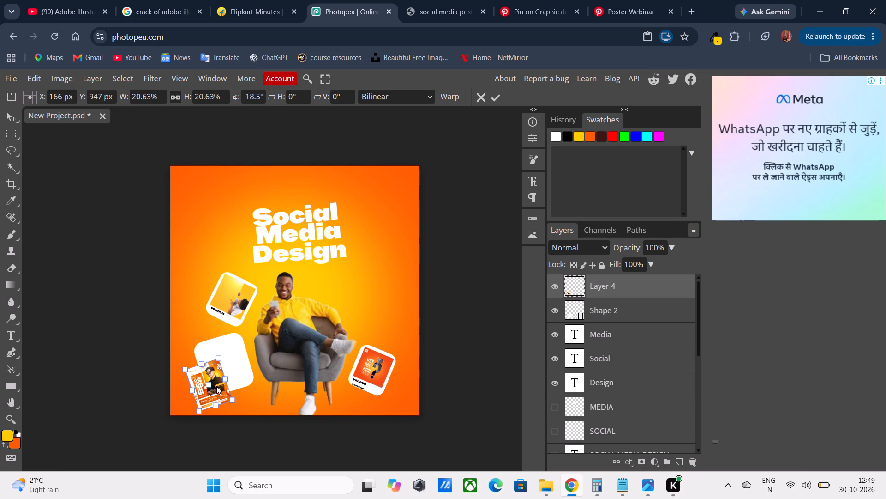
{"action": "left_click_drag", "start_coordinate": [218, 389], "coordinate": [233, 363]}
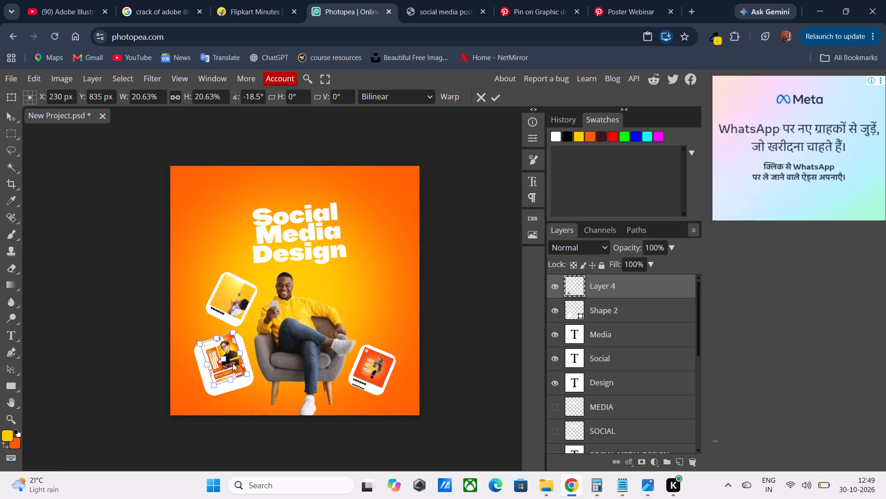
Stretch the webinar image to 24.51% width and 19.71% height, centre it at X 235, Y 857 px on its card, and apply the transform.
{"action": "left_click_drag", "start_coordinate": [233, 363], "coordinate": [232, 366]}
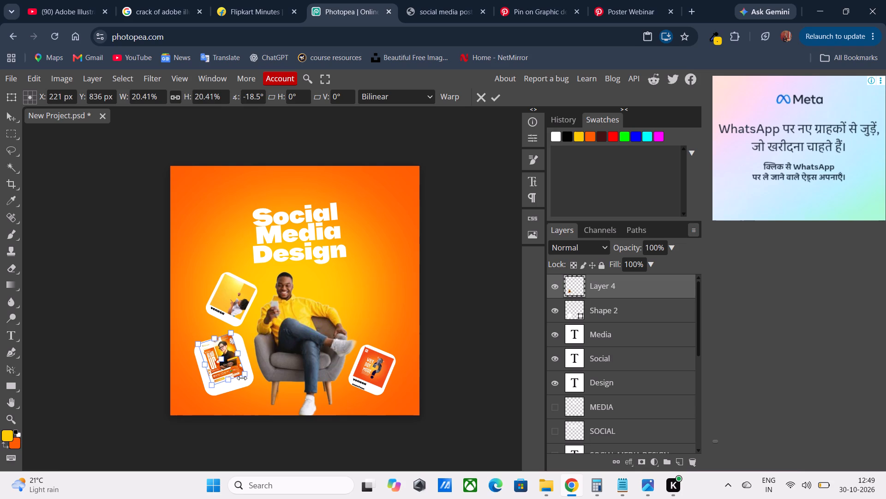
{"action": "left_click_drag", "start_coordinate": [244, 373], "coordinate": [249, 368], "text": "shift"}
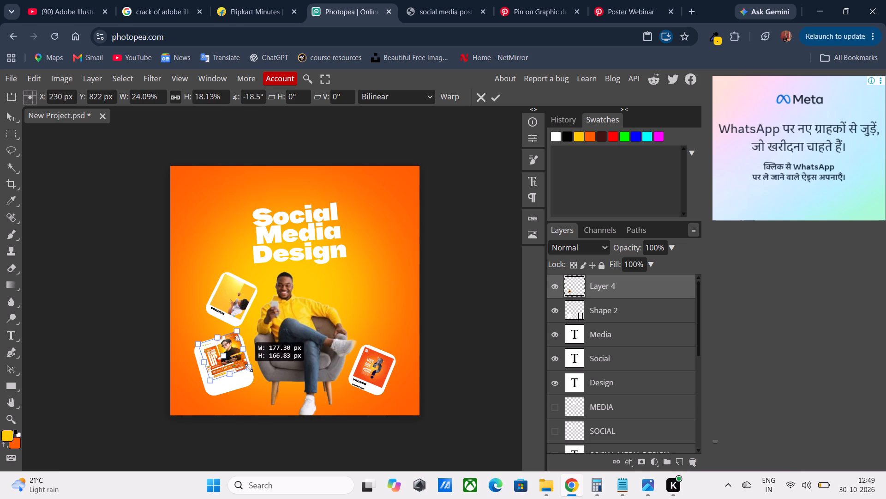
{"action": "left_click_drag", "start_coordinate": [249, 368], "coordinate": [245, 368], "text": "shift"}
{"action": "left_click_drag", "start_coordinate": [224, 358], "coordinate": [224, 364]}
{"action": "left_click_drag", "start_coordinate": [214, 349], "coordinate": [215, 354]}
{"action": "left_click_drag", "start_coordinate": [201, 349], "coordinate": [195, 345]}
{"action": "left_click", "coordinate": [208, 355]}
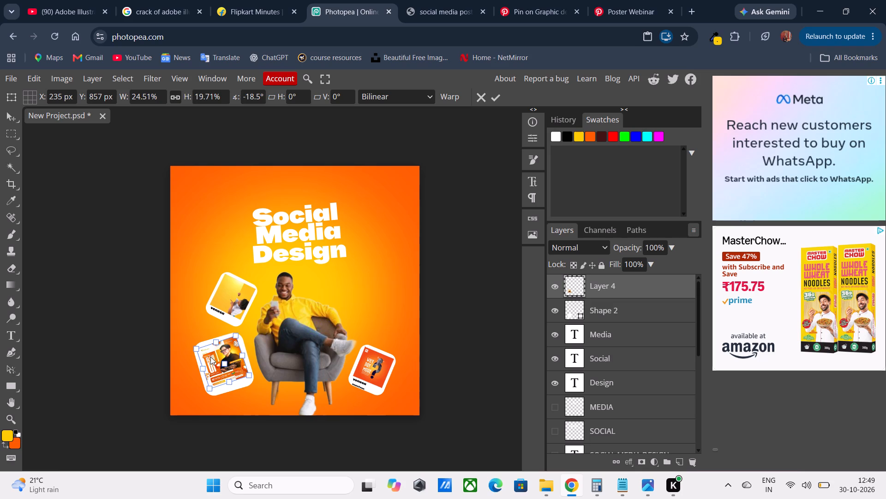
{"action": "left_click", "coordinate": [184, 312]}
{"action": "left_click", "coordinate": [135, 301]}
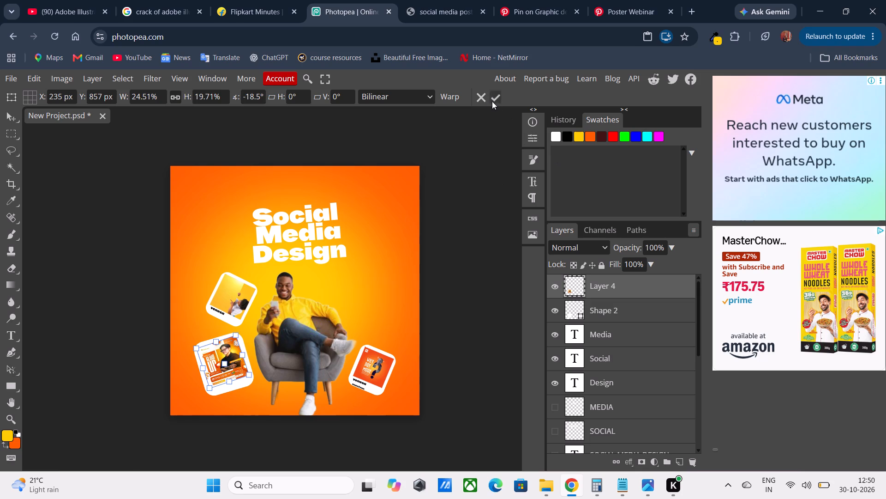
{"action": "left_click", "coordinate": [489, 100]}
{"action": "left_click", "coordinate": [489, 100]}
{"action": "left_click", "coordinate": [493, 96]}
{"action": "left_click", "coordinate": [488, 172]}
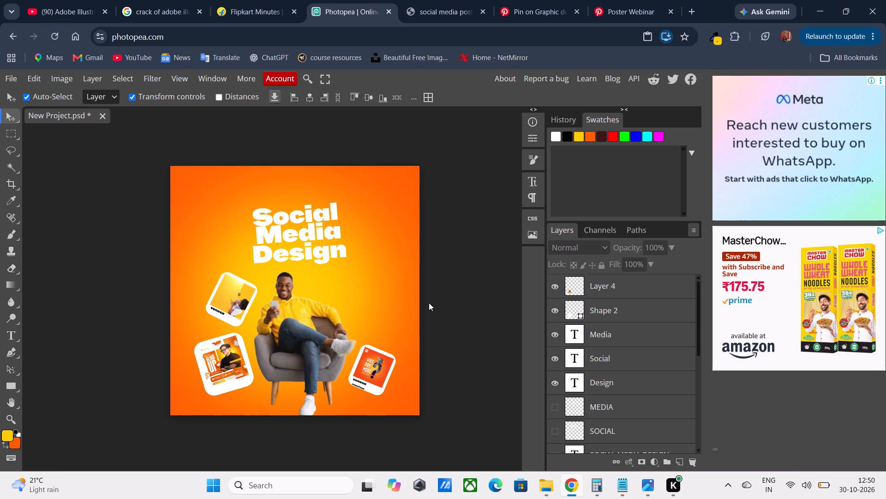
Move the "asas@mm" caption on the "Why Pay More" card from below the "venesa" caption to beside its end, inside the white frame.
{"action": "left_click", "coordinate": [362, 387]}
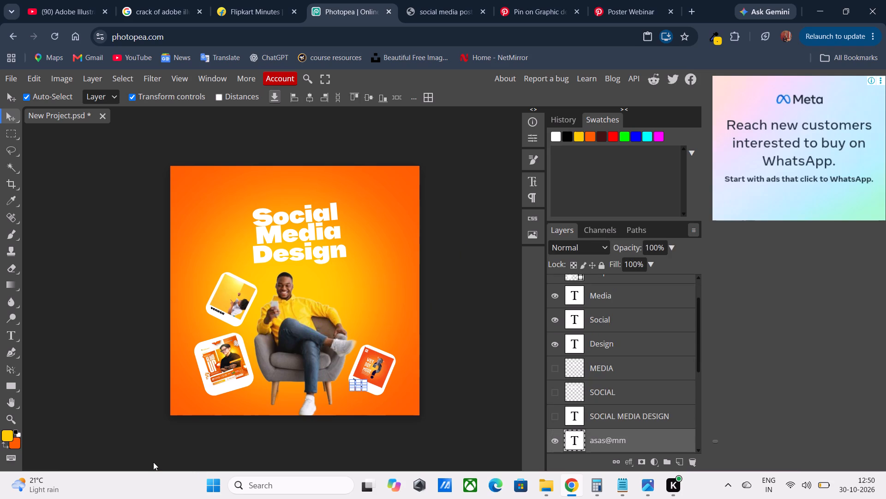
{"action": "key", "text": "ctrl+plus"}
{"action": "key", "text": "ctrl+plus"}
{"action": "key", "text": "ctrl+plus"}
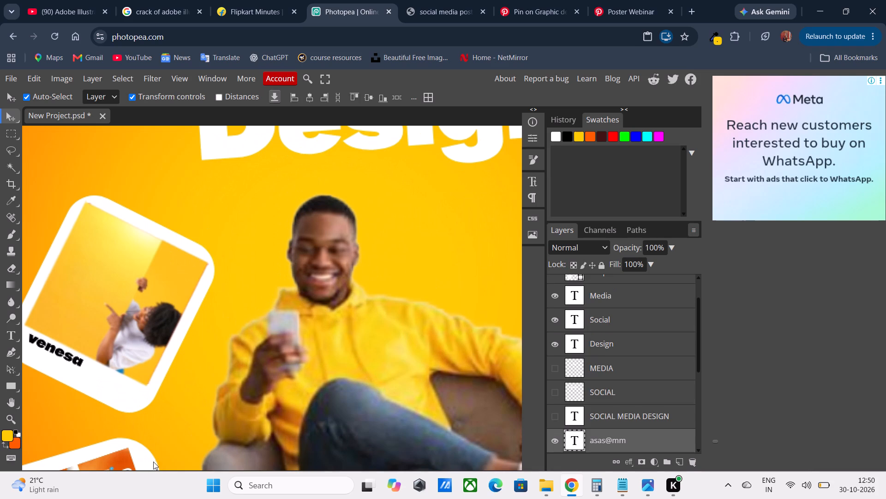
{"action": "key", "text": "space"}
{"action": "key", "text": "space"}
{"action": "key", "text": "space"}
{"action": "key", "text": "space"}
{"action": "key", "text": "space"}
{"action": "key", "text": "space"}
{"action": "key", "text": "space"}
{"action": "key", "text": "space"}
{"action": "key", "text": "space"}
{"action": "key", "text": "space"}
{"action": "key", "text": "space"}
{"action": "key", "text": "space"}
{"action": "key", "text": "space"}
{"action": "key", "text": "space"}
{"action": "key", "text": "space"}
{"action": "key", "text": "space"}
{"action": "key", "text": "space"}
{"action": "key", "text": "space"}
{"action": "key", "text": "space"}
{"action": "key", "text": "space"}
{"action": "left_click_drag", "start_coordinate": [388, 378], "coordinate": [0, 0]}
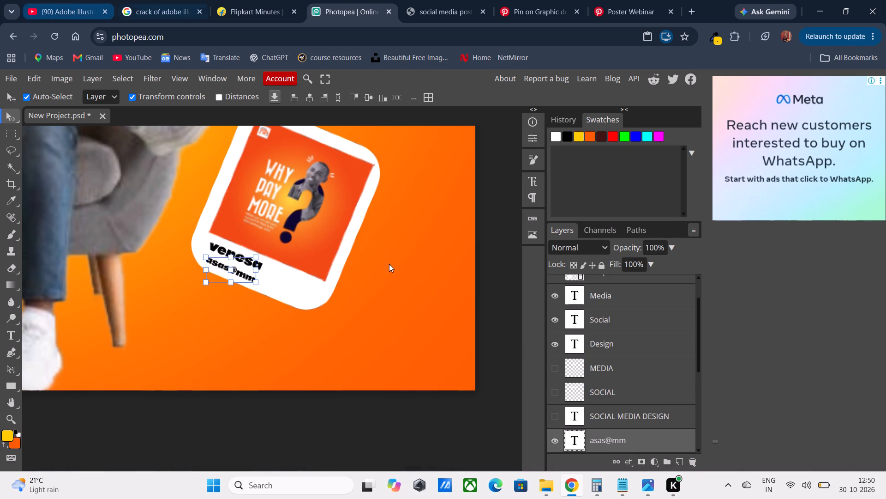
{"action": "left_click_drag", "start_coordinate": [218, 268], "coordinate": [224, 268]}
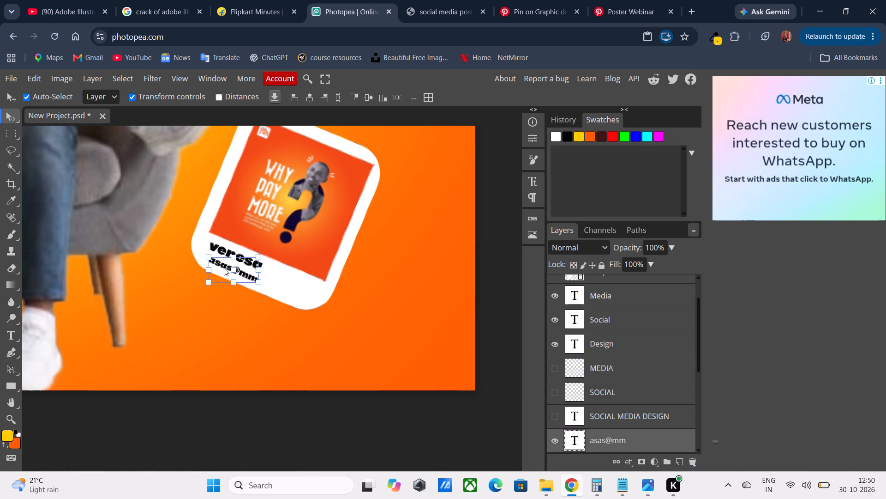
{"action": "left_click_drag", "start_coordinate": [224, 268], "coordinate": [281, 280]}
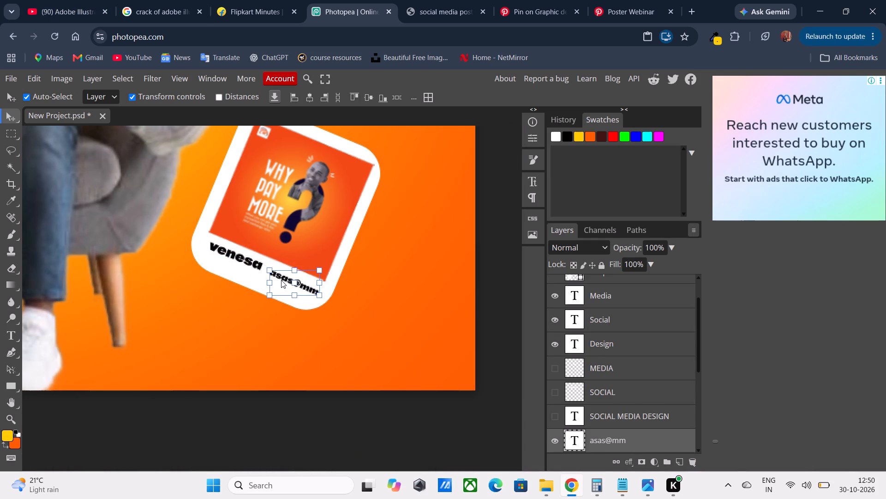
{"action": "left_click_drag", "start_coordinate": [281, 280], "coordinate": [280, 278]}
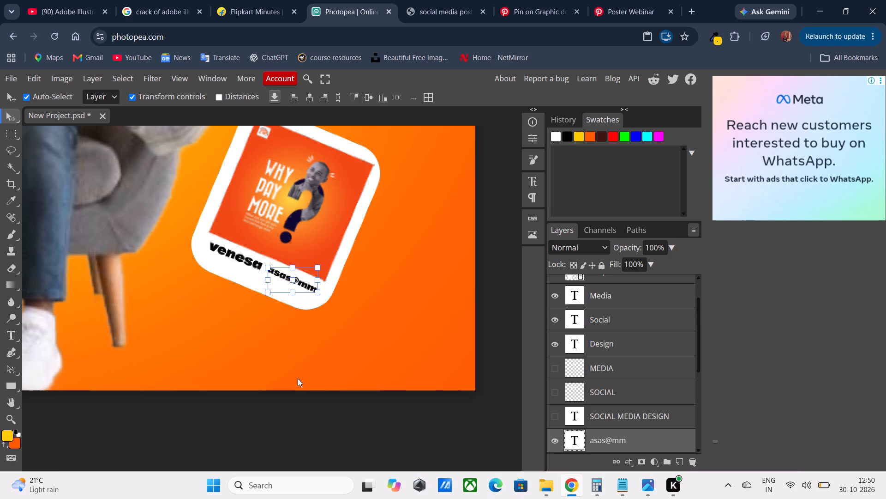
{"action": "left_click", "coordinate": [313, 363]}
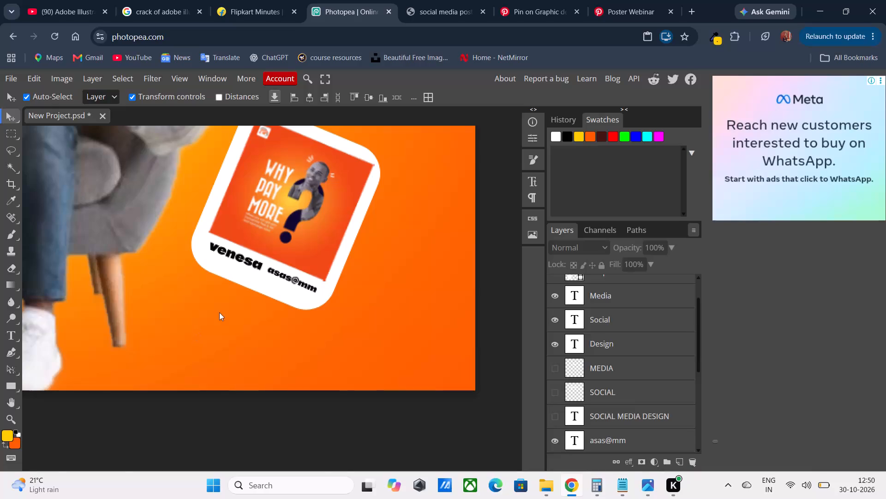
Add the black caption "venesa" in BBH Sans Hegarty, size 10.4, to the white area below the webinar image on the lower-left card.
{"action": "scroll", "coordinate": [207, 283], "scroll_direction": "up", "scroll_amount": 1, "text": "alt"}
{"action": "scroll", "coordinate": [207, 283], "scroll_direction": "down", "scroll_amount": 3, "text": "alt"}
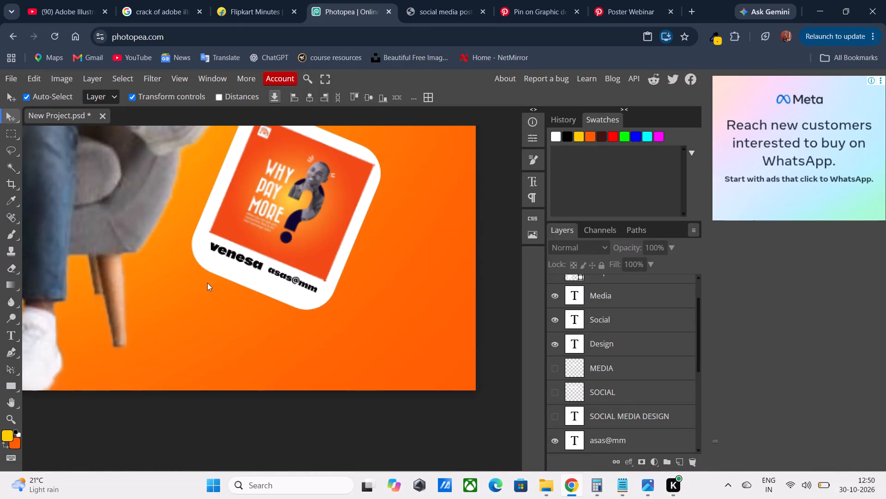
{"action": "scroll", "coordinate": [207, 283], "scroll_direction": "down", "scroll_amount": 4, "text": "alt"}
{"action": "key", "text": "space"}
{"action": "key", "text": "space"}
{"action": "key", "text": "space"}
{"action": "key", "text": "space"}
{"action": "key", "text": "space"}
{"action": "key", "text": "space"}
{"action": "key", "text": "space"}
{"action": "key", "text": "space"}
{"action": "key", "text": "space"}
{"action": "key", "text": "space"}
{"action": "key", "text": "space"}
{"action": "key", "text": "space"}
{"action": "key", "text": "space"}
{"action": "key", "text": "space"}
{"action": "key", "text": "space"}
{"action": "key", "text": "space"}
{"action": "left_click_drag", "start_coordinate": [169, 280], "coordinate": [448, 380]}
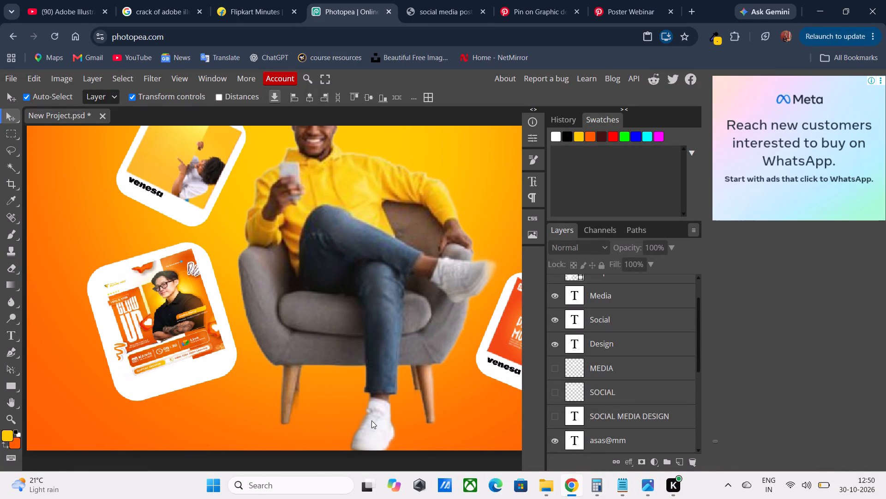
{"action": "left_click", "coordinate": [9, 341]}
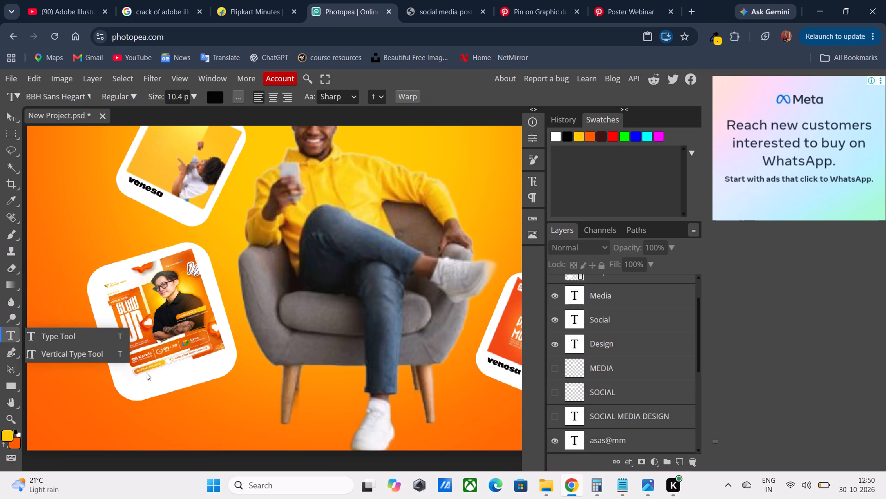
{"action": "left_click", "coordinate": [156, 378]}
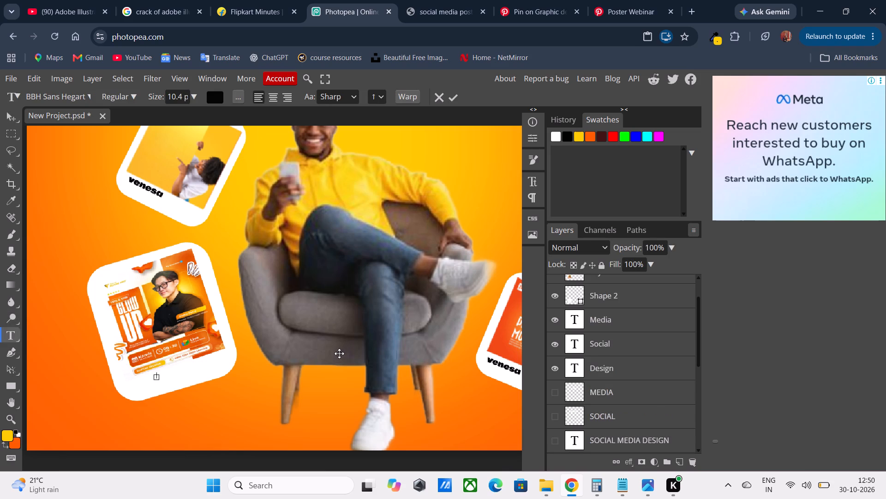
{"action": "type", "text": "vene"}
{"action": "type", "text": "sa"}
{"action": "key", "text": "Return"}
{"action": "left_click", "coordinate": [449, 95]}
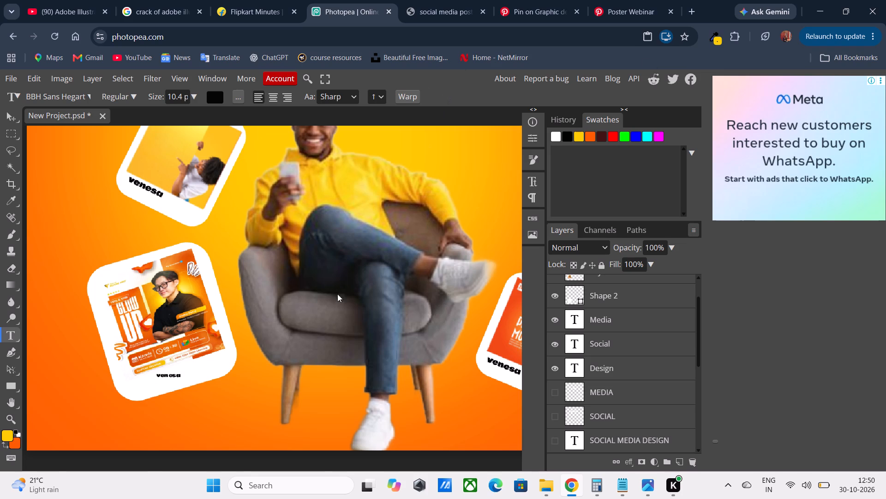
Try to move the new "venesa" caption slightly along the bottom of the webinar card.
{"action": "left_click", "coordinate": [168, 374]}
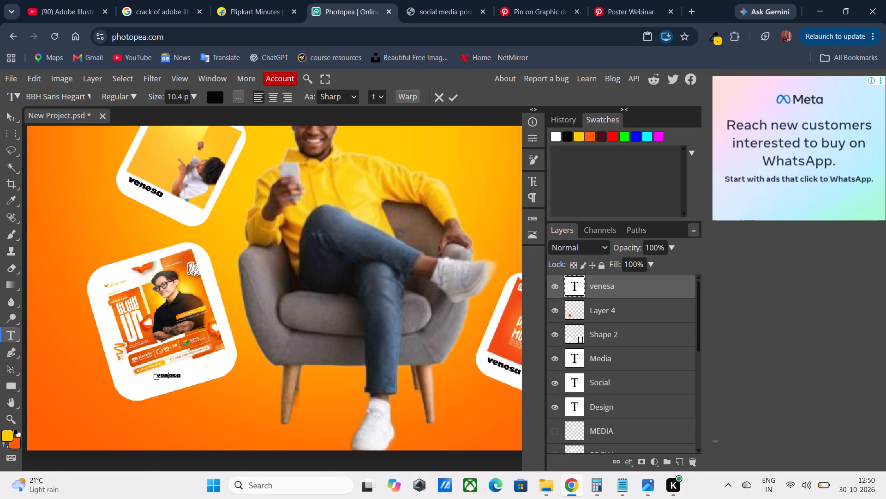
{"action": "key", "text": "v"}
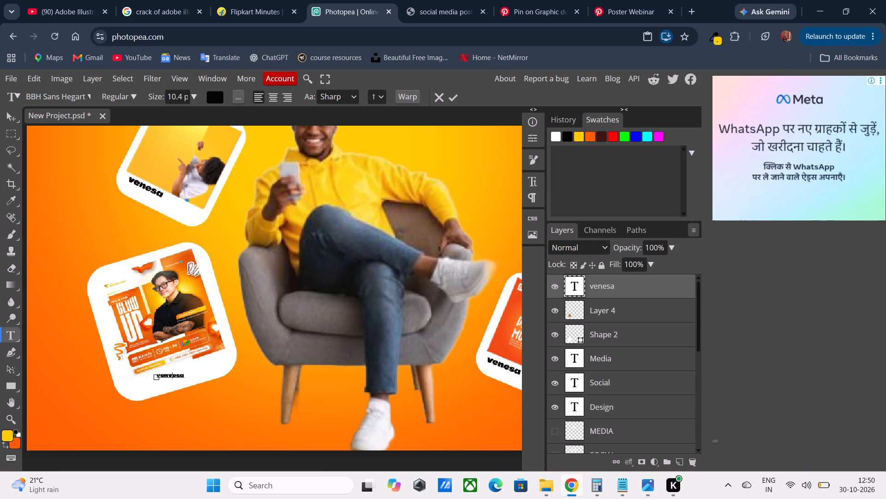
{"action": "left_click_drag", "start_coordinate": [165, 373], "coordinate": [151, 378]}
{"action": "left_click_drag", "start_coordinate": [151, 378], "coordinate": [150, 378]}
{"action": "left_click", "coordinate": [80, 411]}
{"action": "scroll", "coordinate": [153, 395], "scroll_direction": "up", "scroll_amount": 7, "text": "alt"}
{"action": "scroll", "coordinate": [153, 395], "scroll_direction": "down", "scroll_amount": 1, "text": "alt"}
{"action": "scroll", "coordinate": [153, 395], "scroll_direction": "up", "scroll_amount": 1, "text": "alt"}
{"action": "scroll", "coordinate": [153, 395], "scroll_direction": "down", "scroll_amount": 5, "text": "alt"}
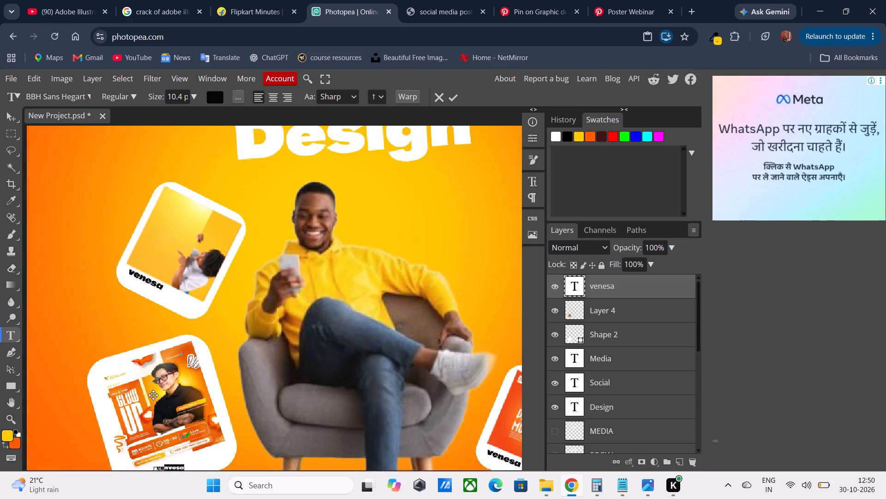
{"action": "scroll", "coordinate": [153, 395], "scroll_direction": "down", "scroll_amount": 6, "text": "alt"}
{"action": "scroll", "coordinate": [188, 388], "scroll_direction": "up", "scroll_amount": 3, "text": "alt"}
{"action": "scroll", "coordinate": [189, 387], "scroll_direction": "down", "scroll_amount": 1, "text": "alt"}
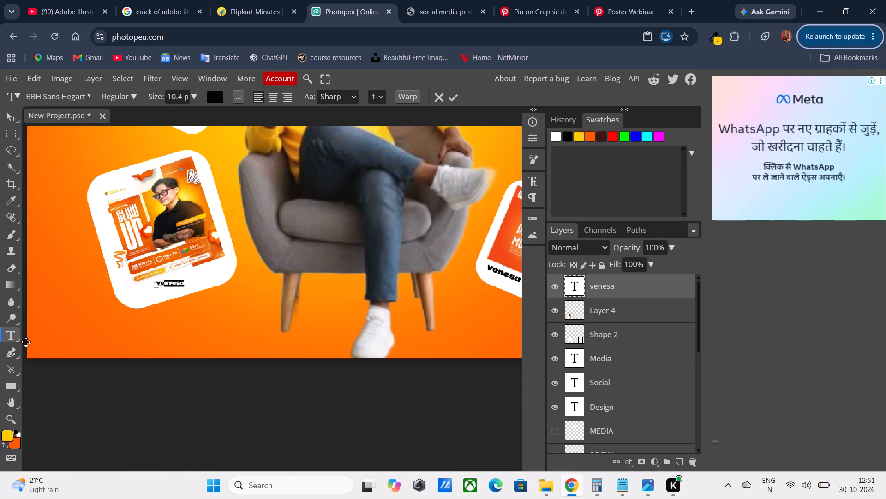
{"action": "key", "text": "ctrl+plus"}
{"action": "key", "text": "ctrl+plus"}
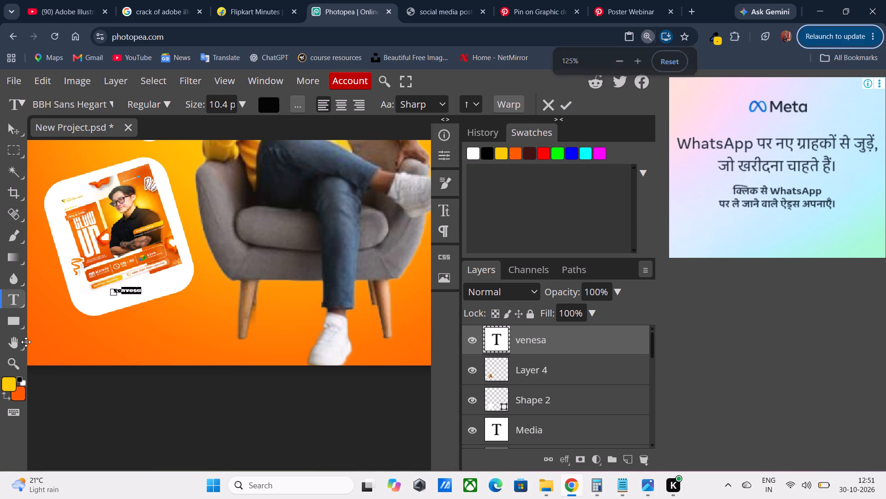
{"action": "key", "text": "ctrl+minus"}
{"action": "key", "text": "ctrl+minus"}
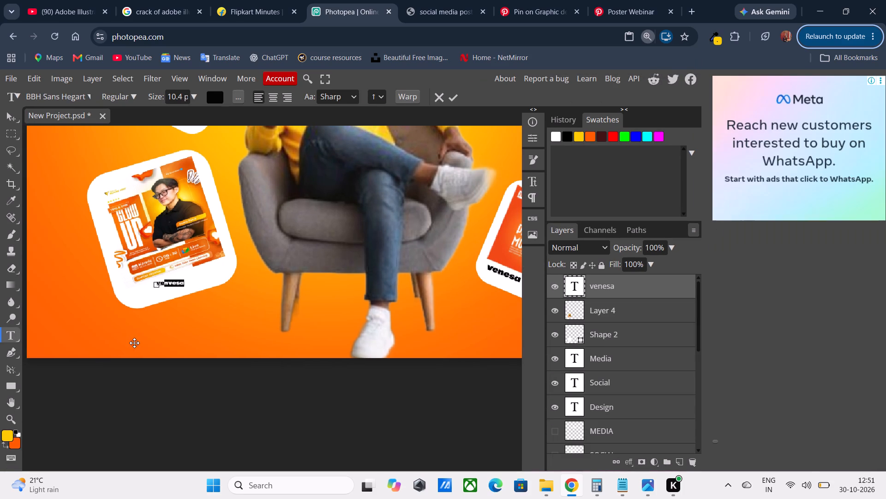
Set the font size of the caption below the webinar image to 13 px and commit the text.
{"action": "scroll", "coordinate": [134, 343], "scroll_direction": "up", "scroll_amount": 5}
{"action": "scroll", "coordinate": [134, 343], "scroll_direction": "down", "scroll_amount": 2}
{"action": "scroll", "coordinate": [135, 342], "scroll_direction": "up", "scroll_amount": 3}
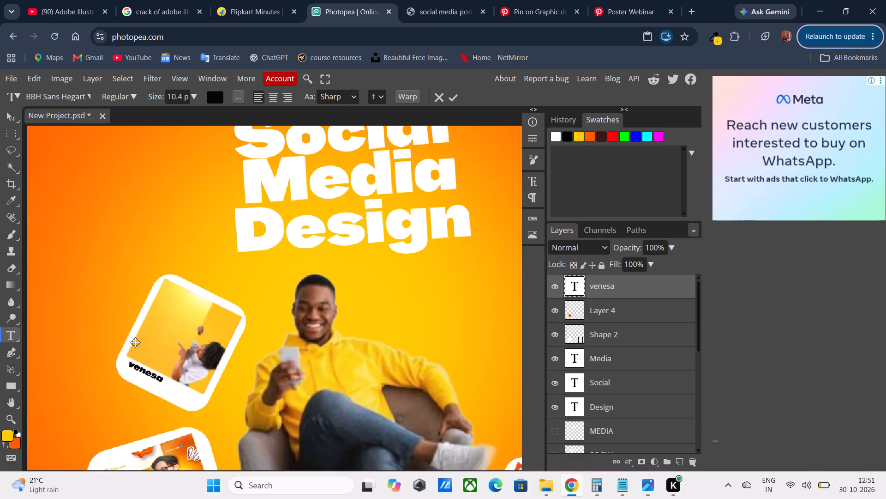
{"action": "scroll", "coordinate": [135, 342], "scroll_direction": "up", "scroll_amount": 3, "text": "alt"}
{"action": "scroll", "coordinate": [135, 342], "scroll_direction": "down", "scroll_amount": 6}
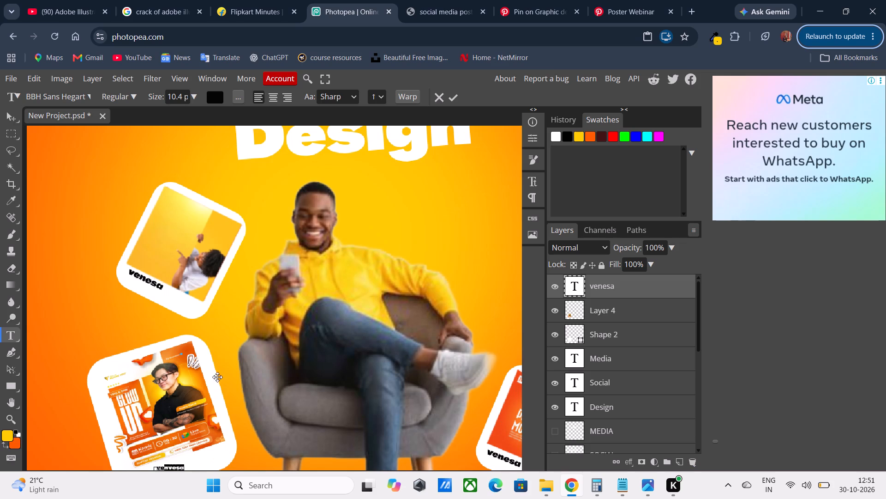
{"action": "left_click", "coordinate": [178, 423]}
{"action": "left_click", "coordinate": [178, 423]}
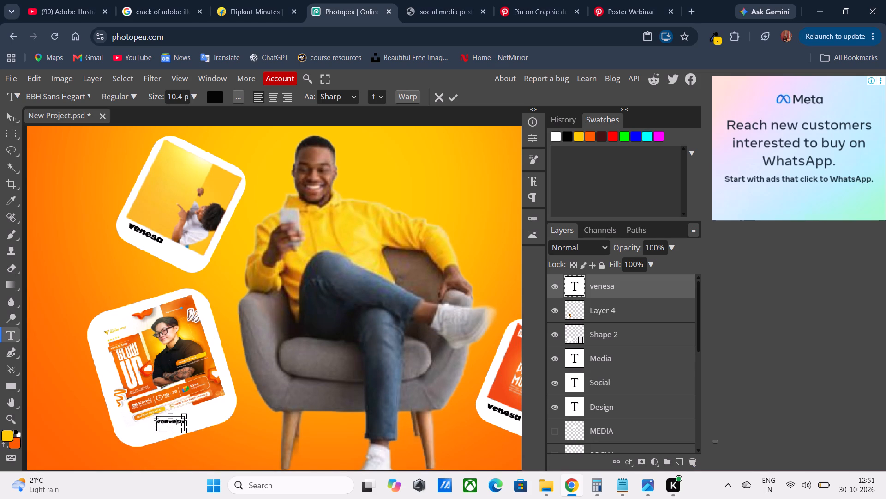
{"action": "double_click", "coordinate": [177, 422]}
{"action": "left_click", "coordinate": [194, 96]}
{"action": "left_click", "coordinate": [166, 115]}
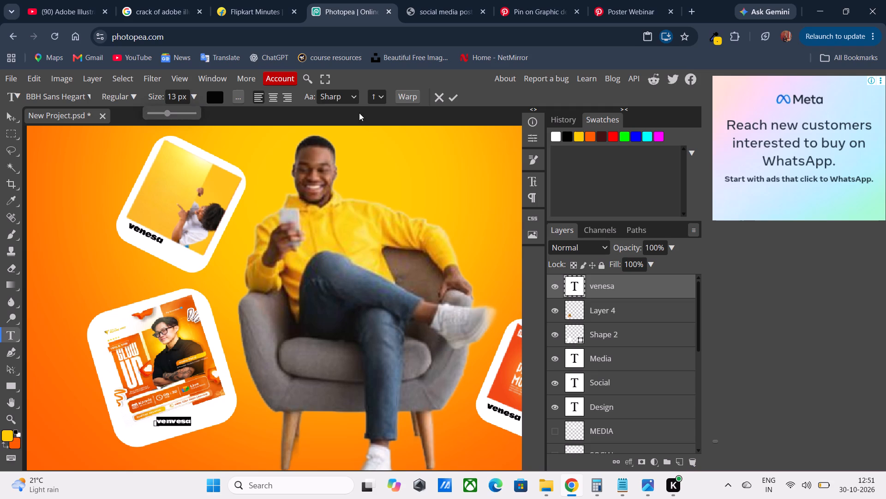
{"action": "left_click", "coordinate": [456, 100]}
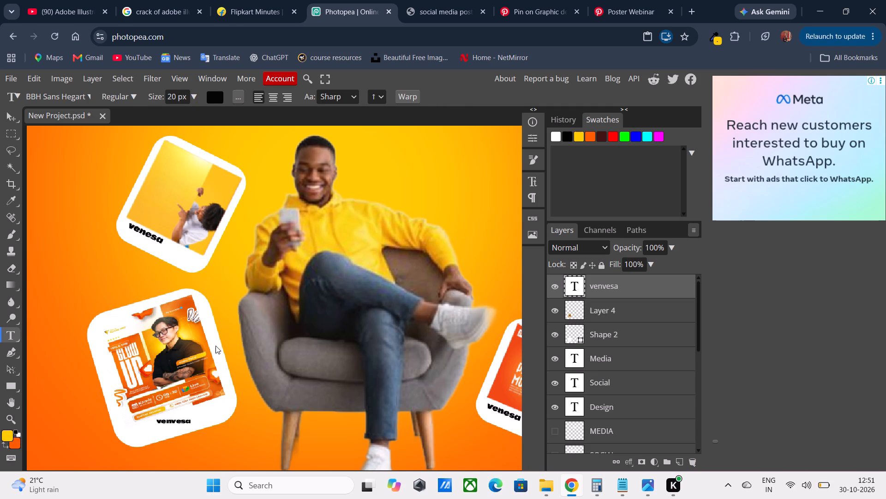
Scale the "venvesa" caption on the webinar card up proportionally to 199.17% and apply the transform.
{"action": "key", "text": "v"}
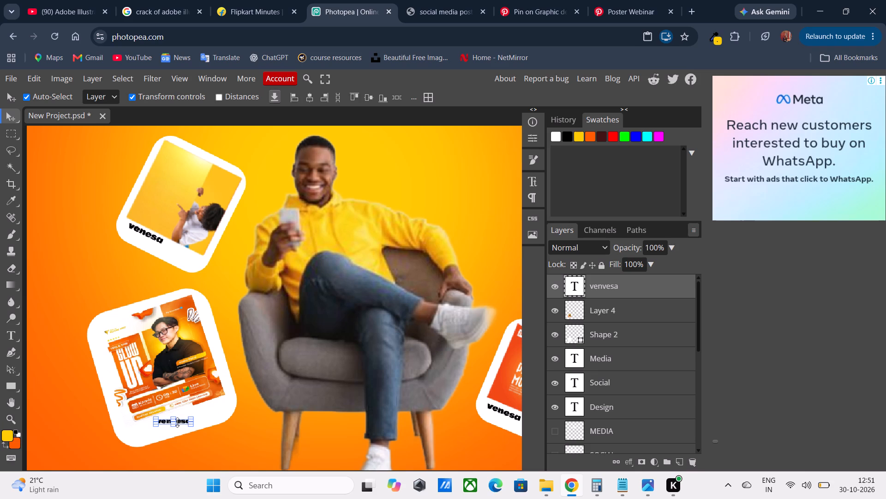
{"action": "left_click_drag", "start_coordinate": [172, 423], "coordinate": [162, 423]}
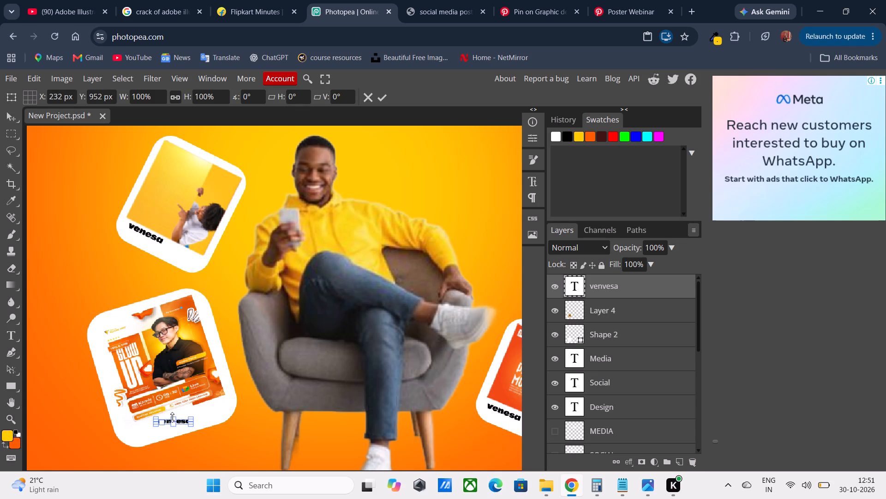
{"action": "left_click", "coordinate": [172, 417]}
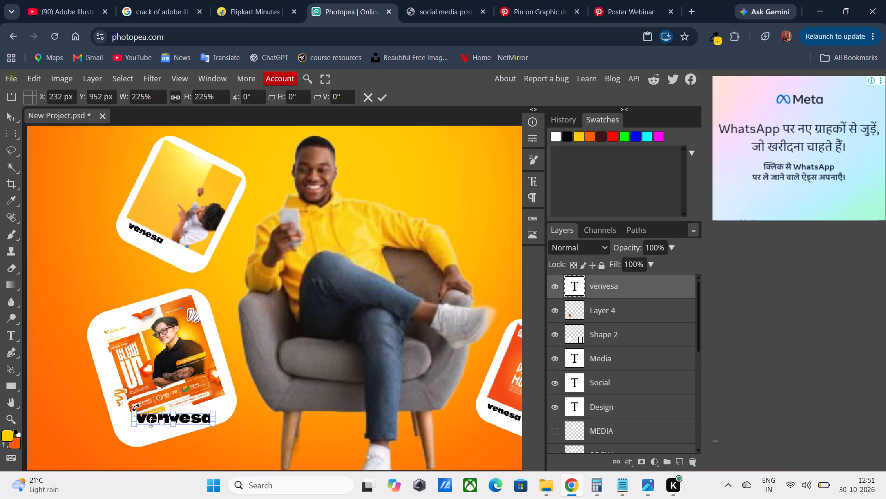
{"action": "left_click_drag", "start_coordinate": [134, 420], "coordinate": [143, 420]}
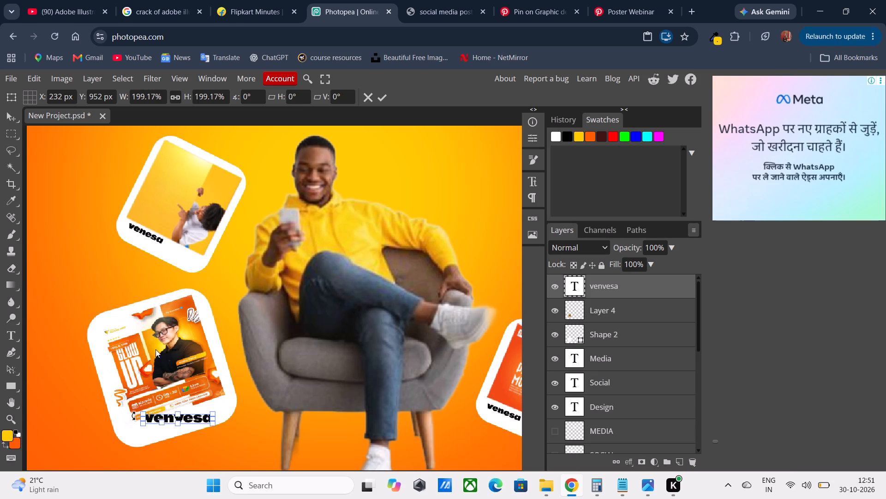
{"action": "key", "text": "v"}
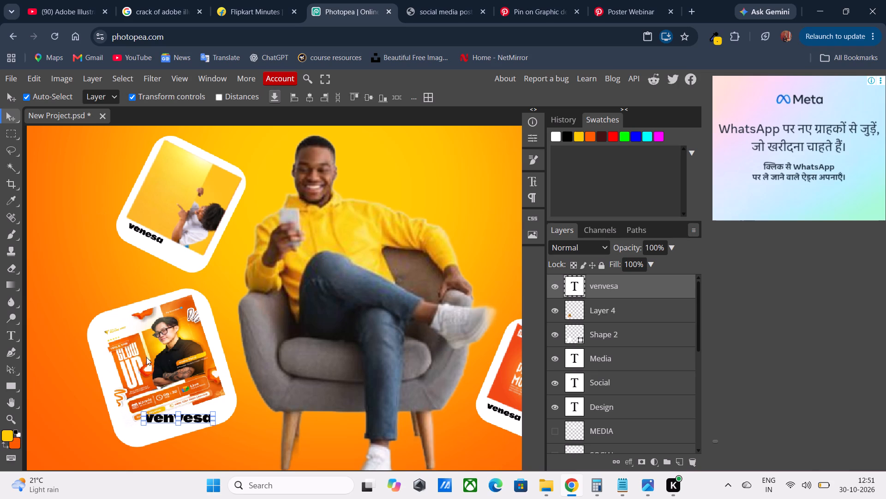
{"action": "left_click_drag", "start_coordinate": [278, 337], "coordinate": [270, 336]}
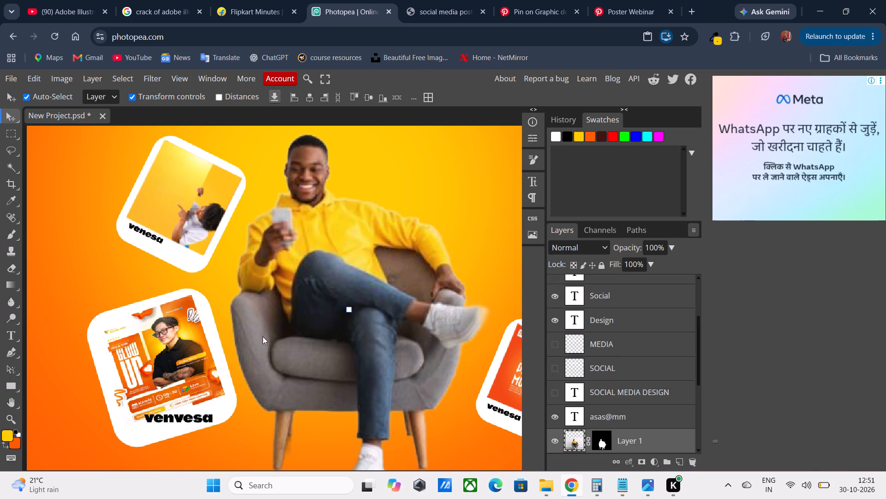
{"action": "key", "text": "ctrl+z"}
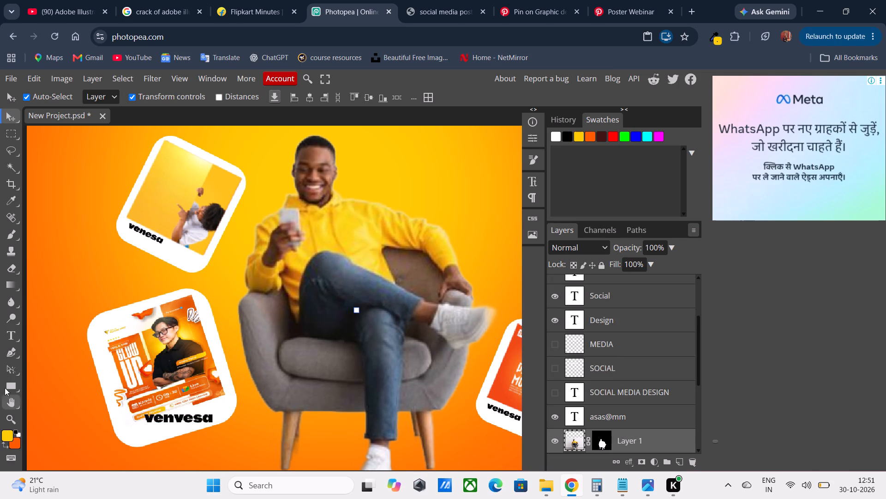
{"action": "left_click", "coordinate": [47, 340]}
Shift the "venvesa" caption lower into the webinar card's white frame and rotate it to about -16.3° to follow the card's tilt.
{"action": "left_click_drag", "start_coordinate": [162, 417], "coordinate": [160, 421]}
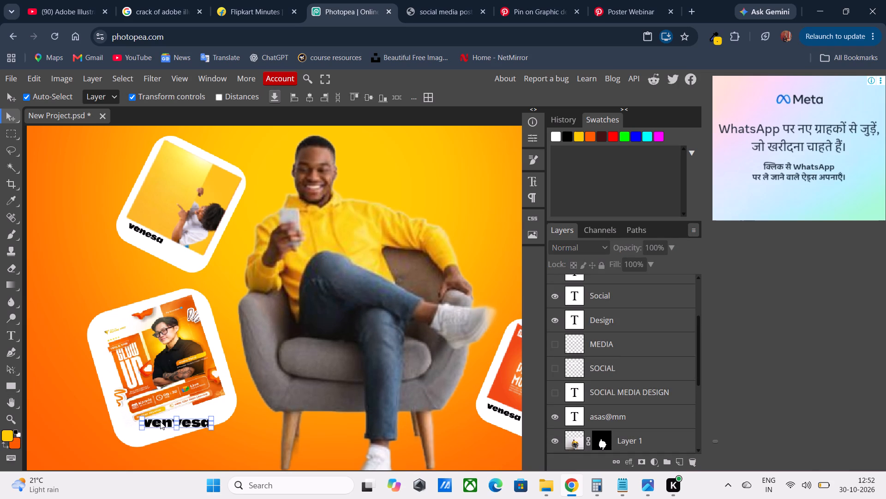
{"action": "left_click_drag", "start_coordinate": [160, 421], "coordinate": [152, 423]}
{"action": "left_click_drag", "start_coordinate": [217, 435], "coordinate": [221, 422]}
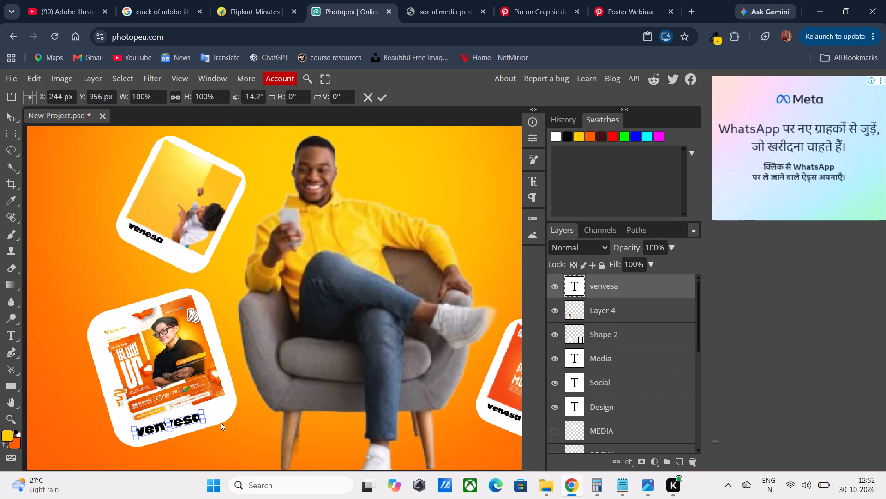
{"action": "left_click_drag", "start_coordinate": [221, 422], "coordinate": [221, 419]}
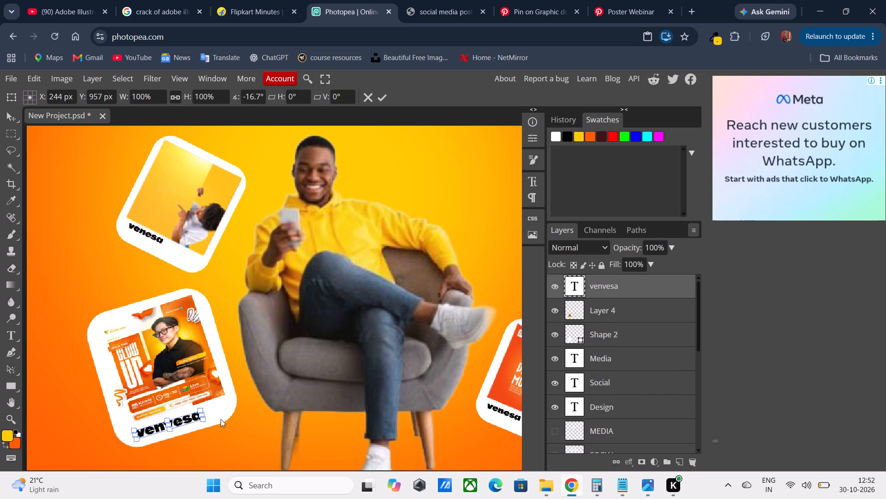
{"action": "left_click_drag", "start_coordinate": [221, 419], "coordinate": [223, 420]}
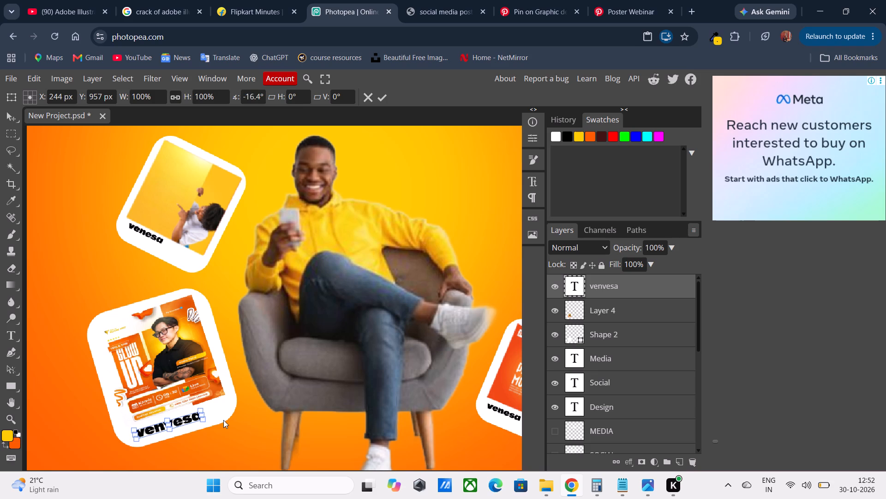
{"action": "left_click_drag", "start_coordinate": [223, 420], "coordinate": [224, 420]}
Scale the rotated "venvesa" caption to 74.46%, centre it at X 237, Y 952 px below the webinar image, and apply the transform.
{"action": "left_click_drag", "start_coordinate": [134, 431], "coordinate": [141, 431]}
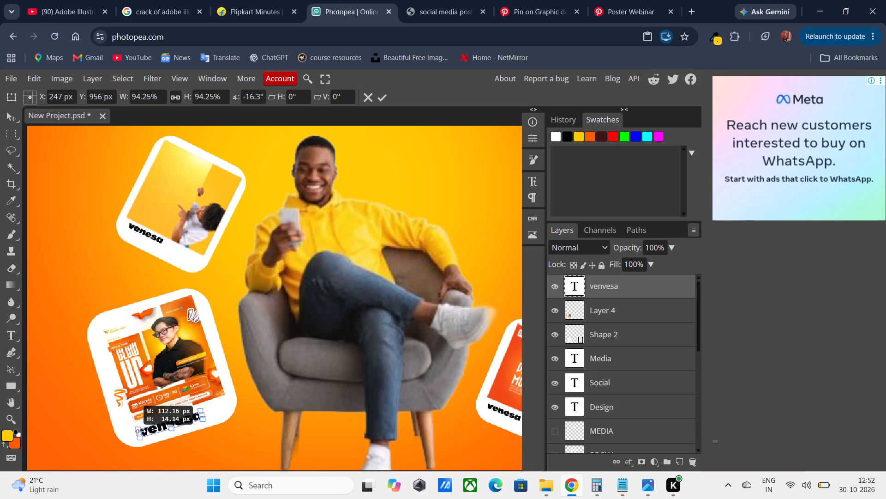
{"action": "left_click_drag", "start_coordinate": [141, 431], "coordinate": [151, 426]}
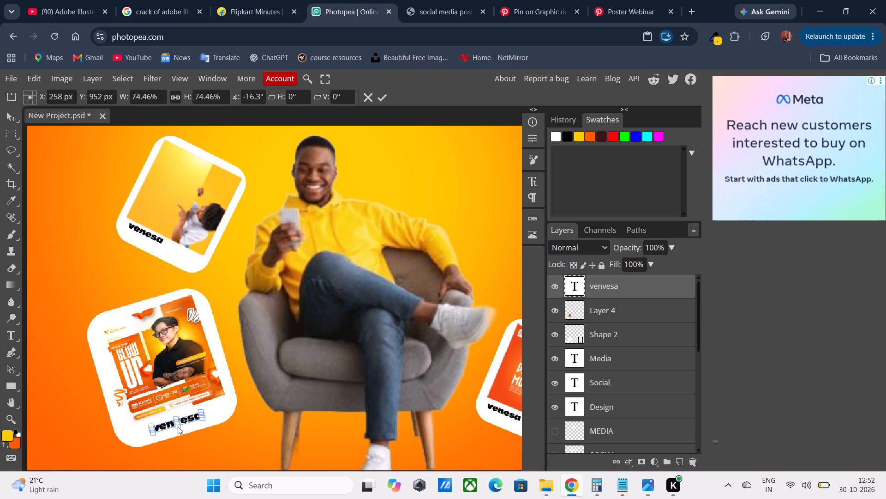
{"action": "left_click", "coordinate": [226, 407]}
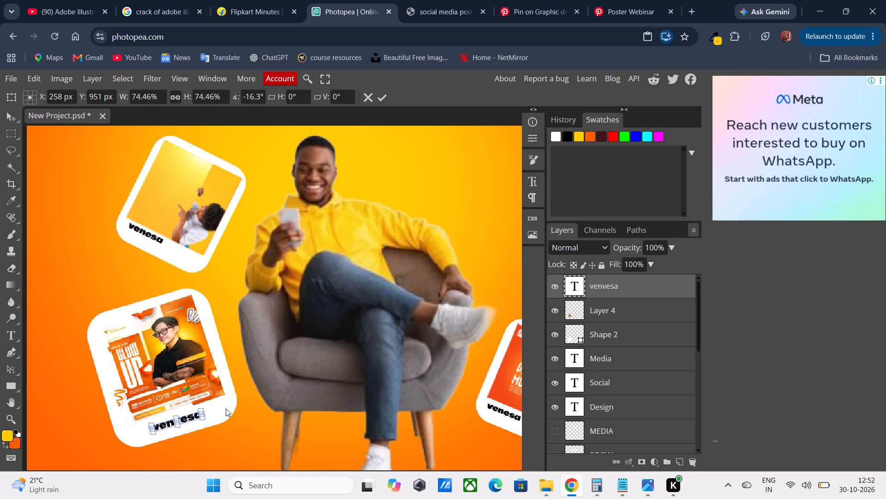
{"action": "left_click_drag", "start_coordinate": [221, 413], "coordinate": [212, 412]}
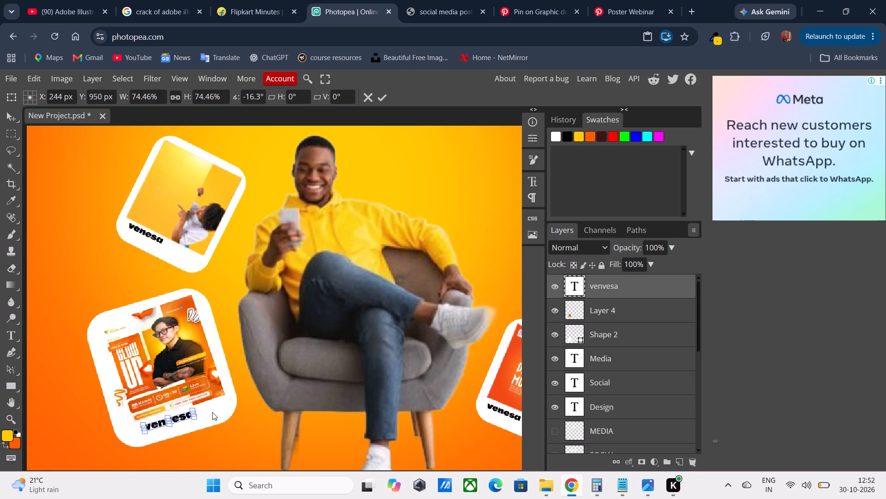
{"action": "left_click_drag", "start_coordinate": [212, 412], "coordinate": [208, 414]}
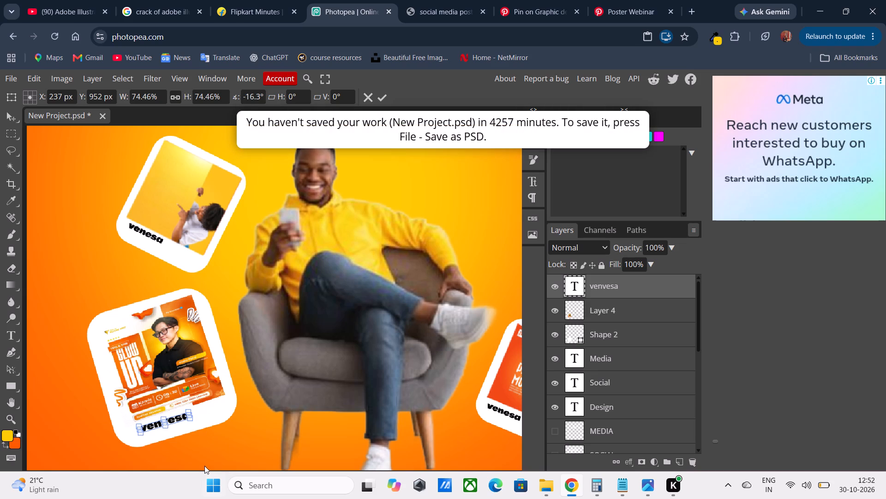
{"action": "left_click", "coordinate": [74, 224]}
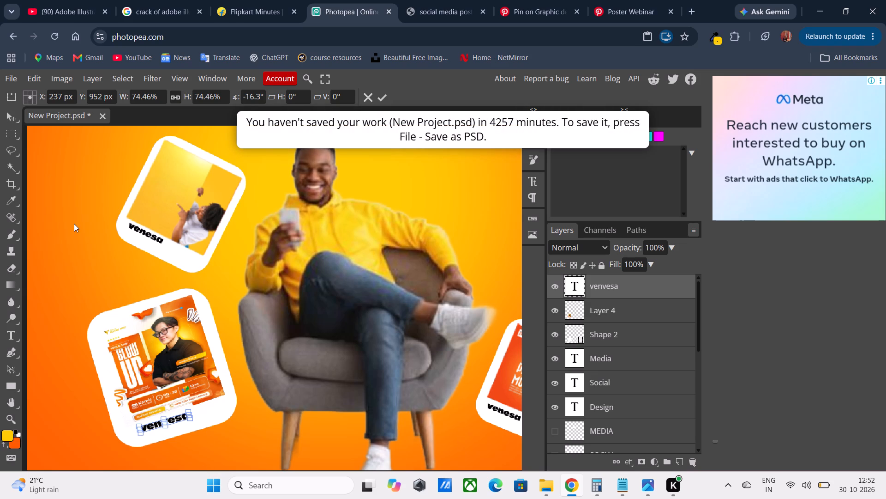
{"action": "scroll", "coordinate": [74, 224], "scroll_direction": "down", "scroll_amount": 2}
{"action": "scroll", "coordinate": [74, 224], "scroll_direction": "up", "scroll_amount": 2}
{"action": "left_click", "coordinate": [74, 223]}
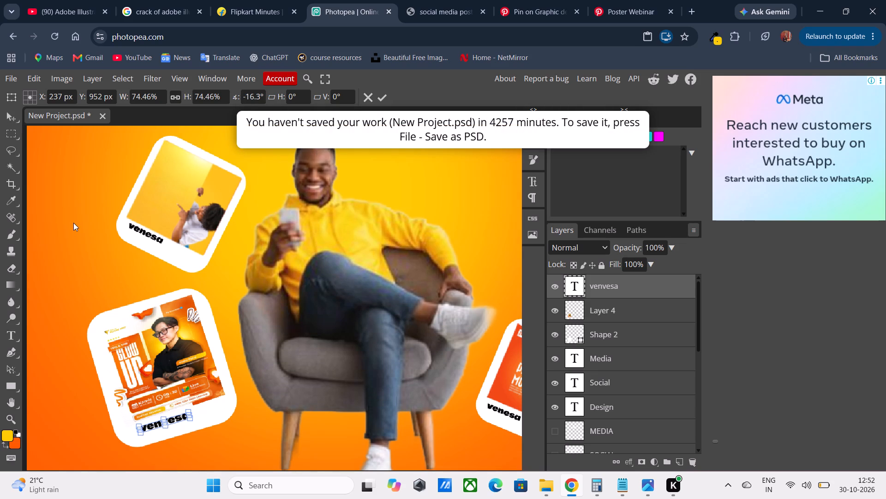
{"action": "key", "text": "v"}
{"action": "left_click", "coordinate": [73, 223]}
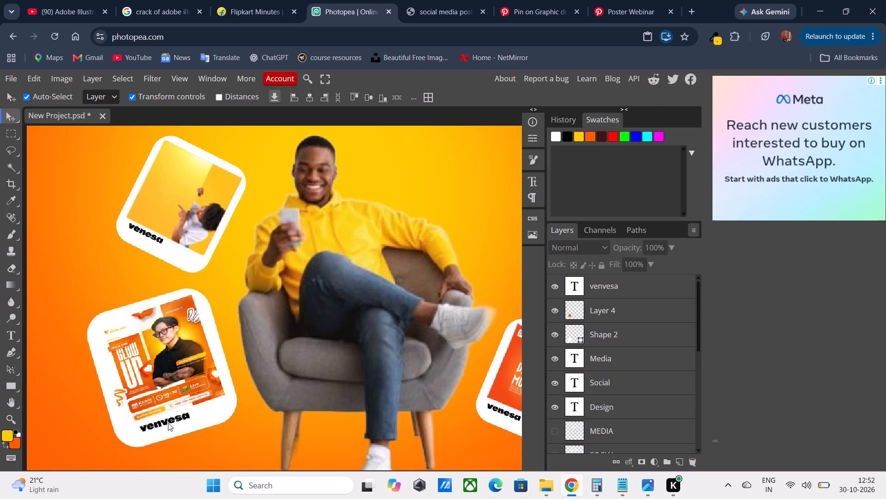
Nudge the "venvesa" caption slightly towards the lower-left corner of the webinar card's white frame.
{"action": "left_click_drag", "start_coordinate": [173, 422], "coordinate": [166, 425]}
{"action": "left_click", "coordinate": [247, 418]}
{"action": "left_click_drag", "start_coordinate": [161, 422], "coordinate": [166, 423]}
{"action": "left_click", "coordinate": [242, 434]}
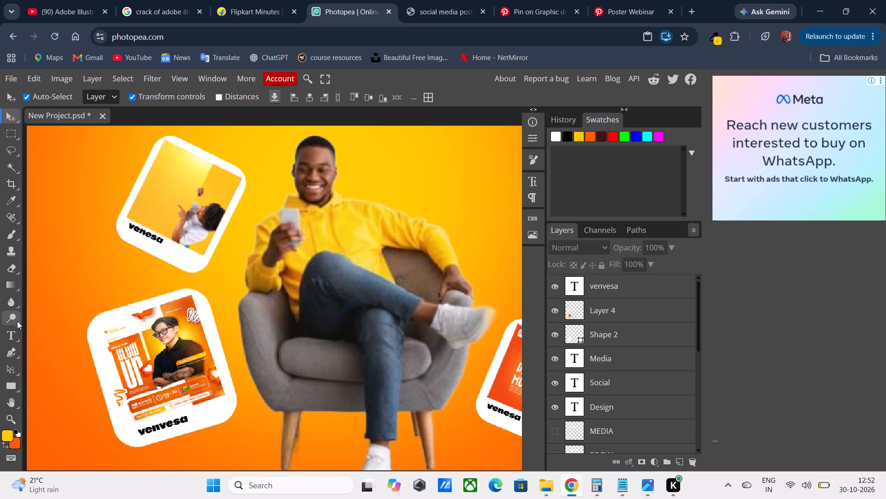
Add a black "asas@" text in BBH Sans Hegarty, size 24 px, beside the end of the webinar card's "venvesa" caption.
{"action": "left_click", "coordinate": [15, 334]}
{"action": "left_click", "coordinate": [203, 411]}
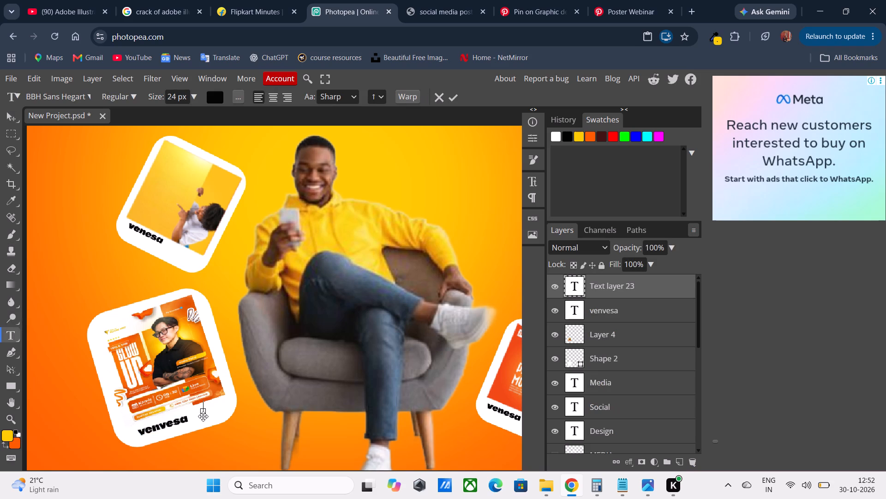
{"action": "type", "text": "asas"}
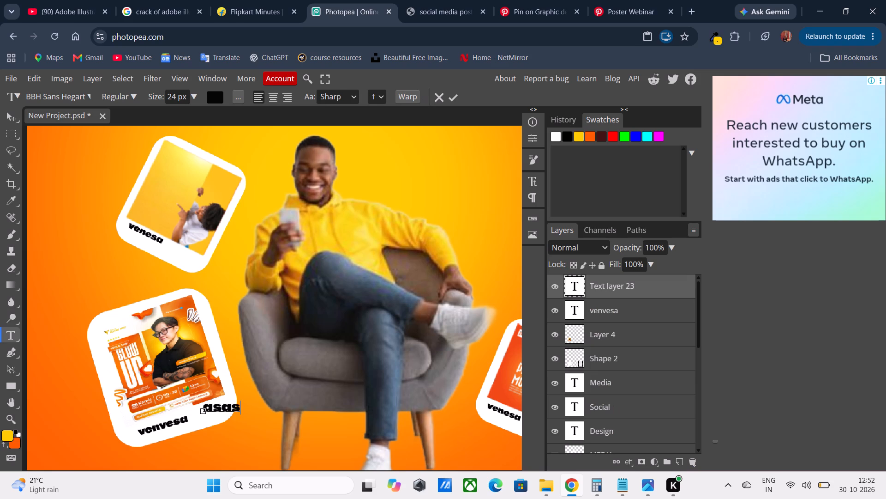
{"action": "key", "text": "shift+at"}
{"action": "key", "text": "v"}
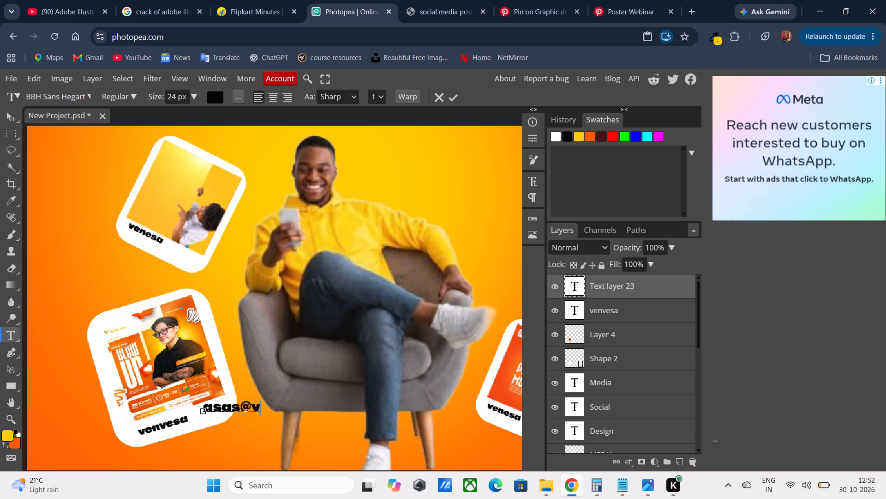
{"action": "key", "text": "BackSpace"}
{"action": "left_click", "coordinate": [77, 179]}
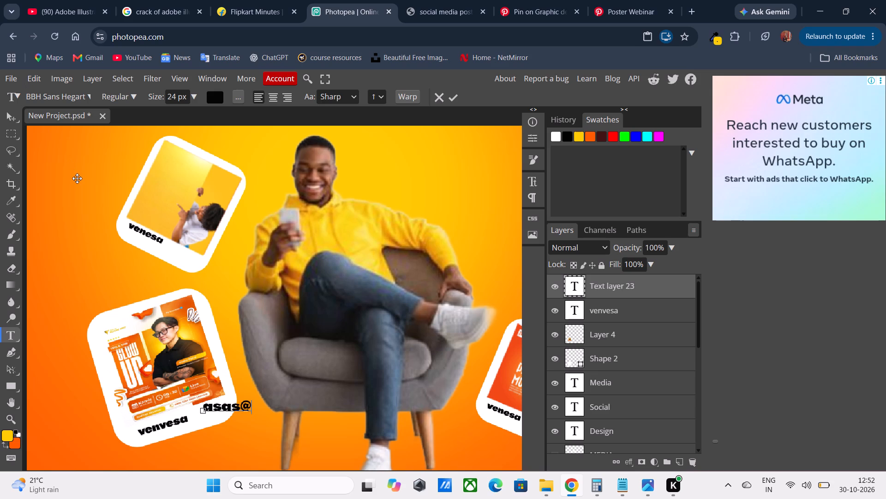
{"action": "left_click", "coordinate": [450, 97]}
{"action": "key", "text": "v"}
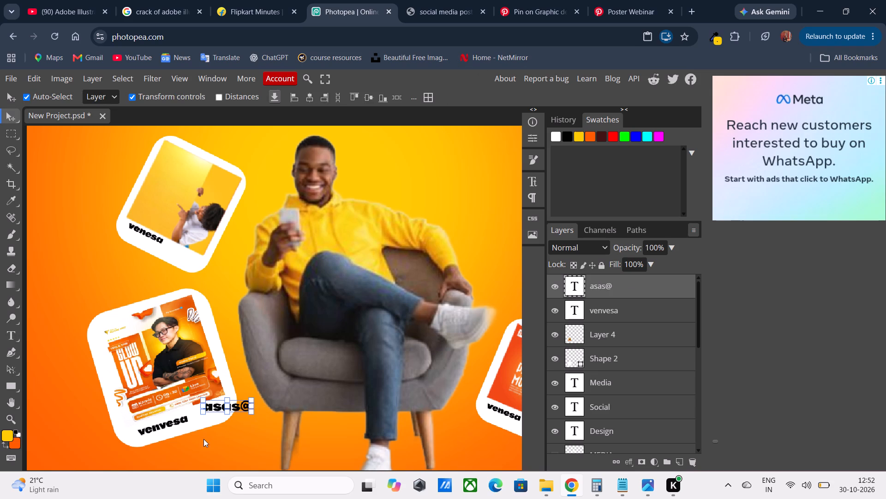
Move the "asas@" caption down into the webinar card's white frame beside "venvesa" and rotate it to -14.3°.
{"action": "left_click_drag", "start_coordinate": [233, 432], "coordinate": [221, 433]}
{"action": "left_click", "coordinate": [261, 414]}
{"action": "left_click_drag", "start_coordinate": [226, 405], "coordinate": [213, 414]}
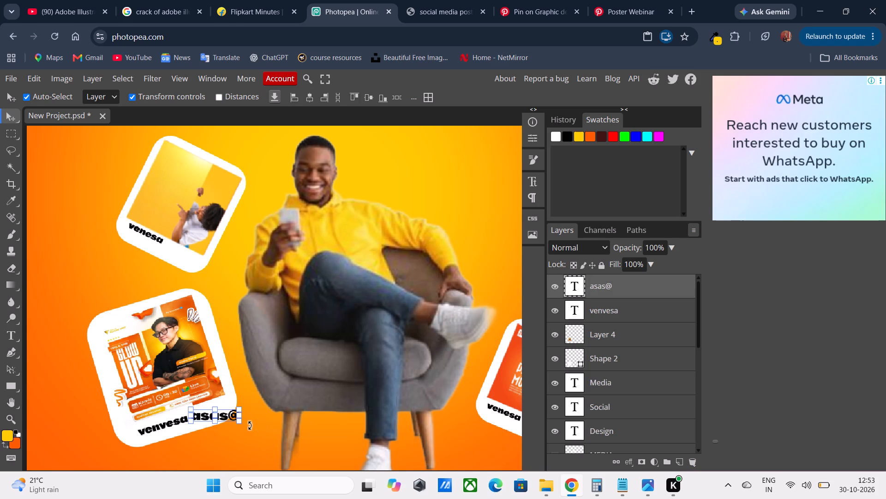
{"action": "left_click_drag", "start_coordinate": [251, 426], "coordinate": [250, 418]}
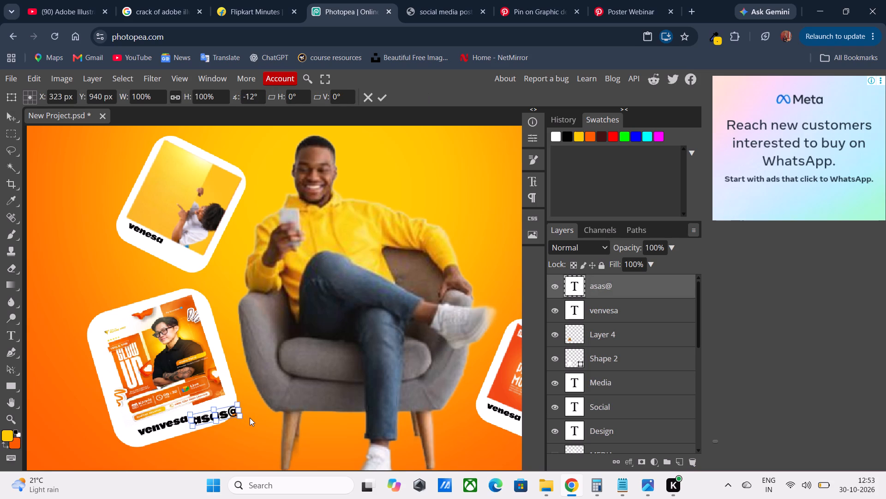
{"action": "left_click_drag", "start_coordinate": [250, 418], "coordinate": [250, 416]}
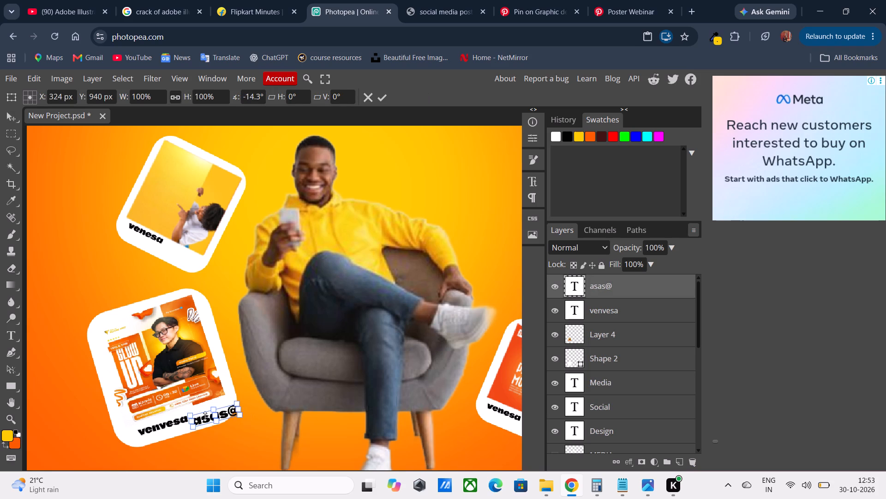
Scale the "asas@" caption to 78.67%, centred at X 313, Y 932 px, and apply the transform.
{"action": "left_click_drag", "start_coordinate": [206, 418], "coordinate": [205, 411]}
{"action": "left_click_drag", "start_coordinate": [235, 396], "coordinate": [226, 402]}
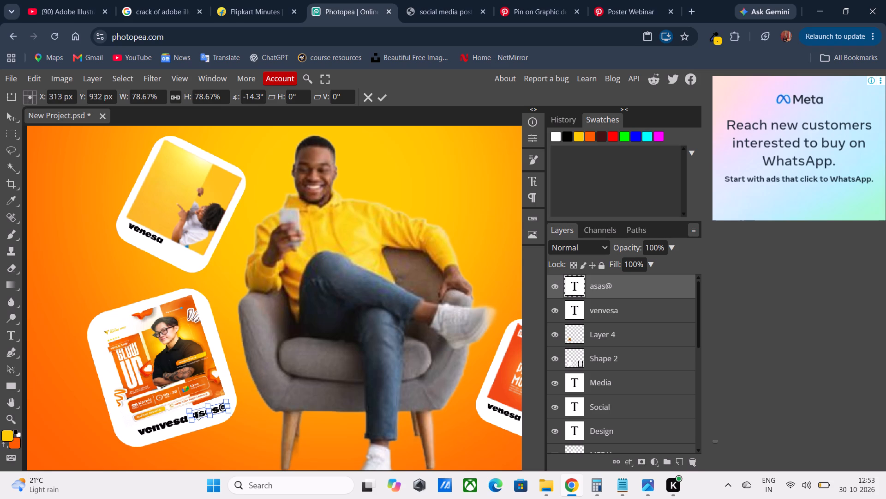
{"action": "left_click", "coordinate": [274, 433]}
{"action": "left_click", "coordinate": [385, 101]}
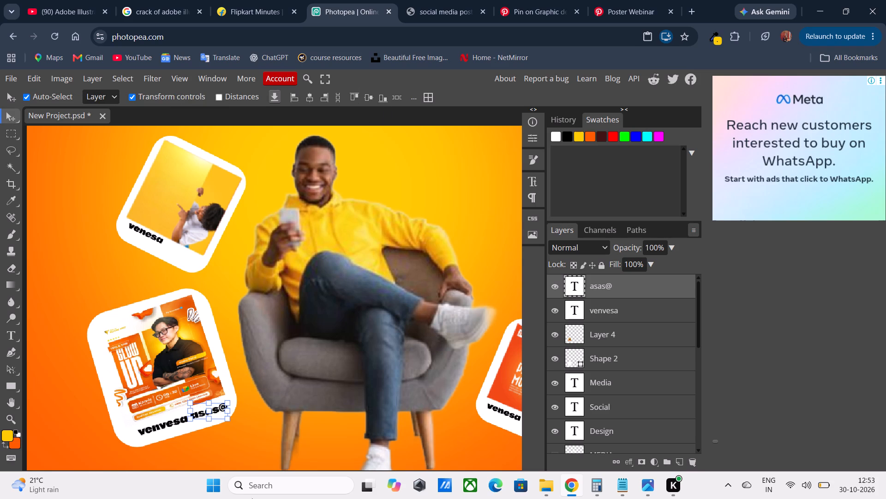
Nudge the "asas@" caption to line up after "venvesa", centred at about X 314, Y 935 px.
{"action": "left_click", "coordinate": [200, 409]}
{"action": "left_click", "coordinate": [258, 445]}
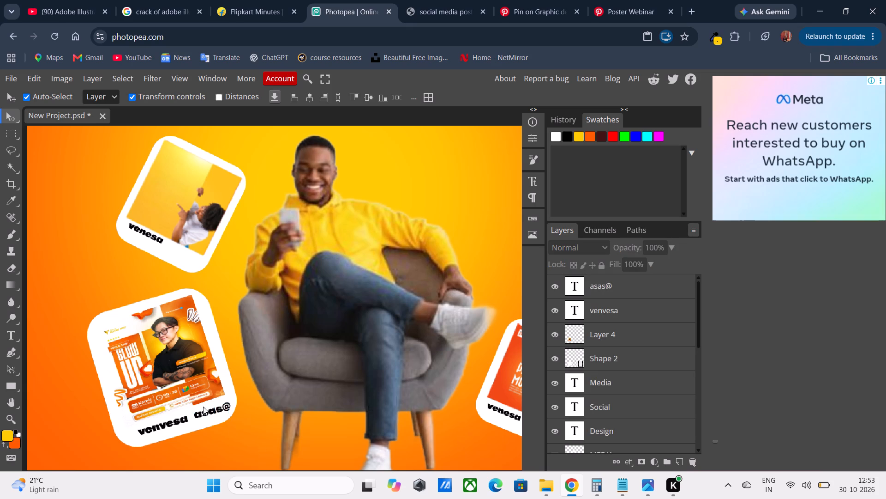
{"action": "left_click", "coordinate": [210, 411]}
{"action": "left_click_drag", "start_coordinate": [209, 411], "coordinate": [204, 412]}
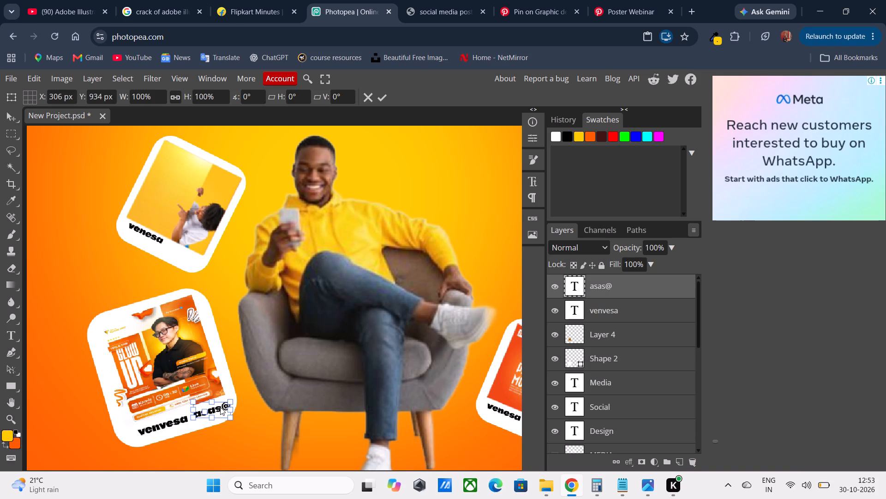
{"action": "left_click", "coordinate": [220, 407]}
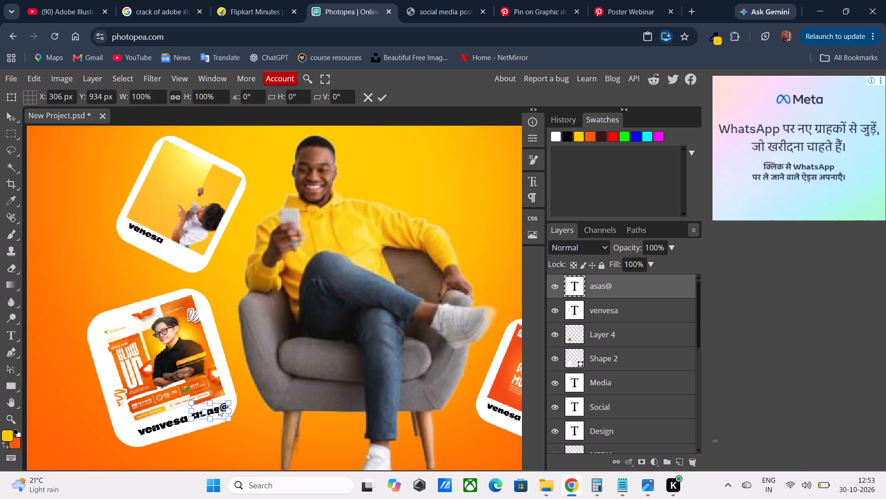
{"action": "left_click", "coordinate": [248, 427]}
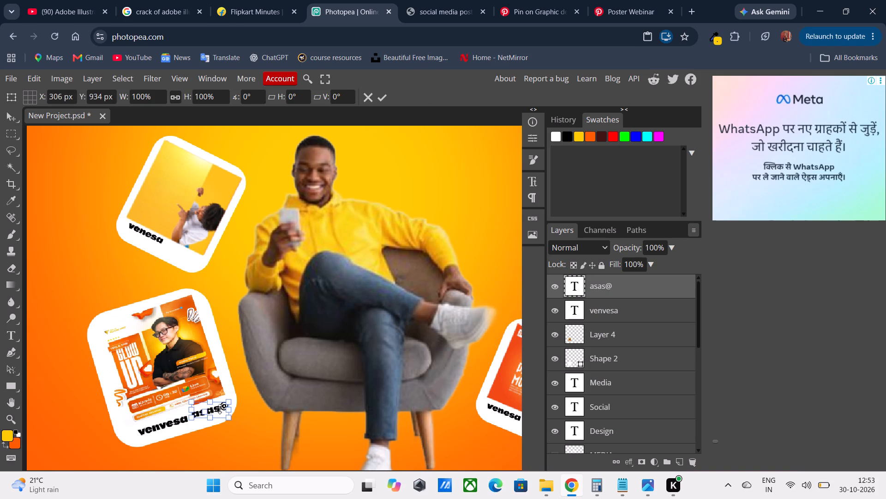
{"action": "left_click", "coordinate": [216, 410]}
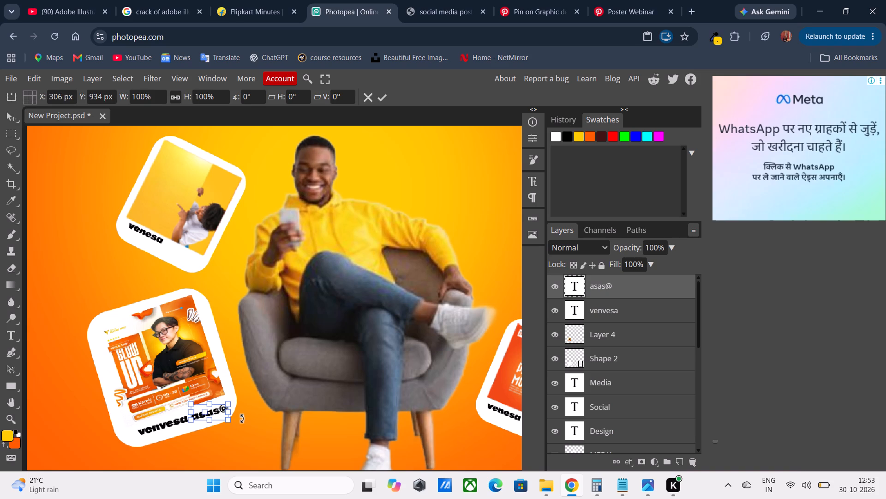
{"action": "left_click", "coordinate": [378, 95]}
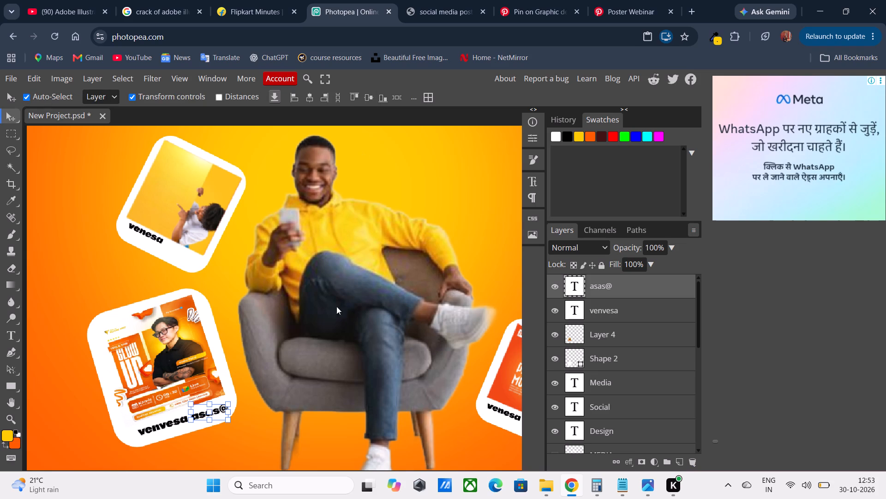
{"action": "left_click", "coordinate": [298, 392]}
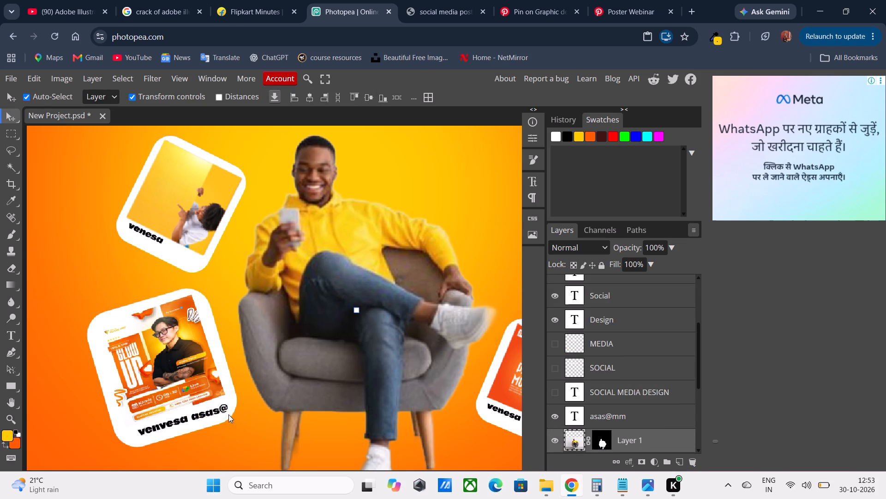
Rotate the "asas@" caption a further -1.5°, apply it, and nudge the text slightly closer to "venvesa".
{"action": "left_click", "coordinate": [208, 412]}
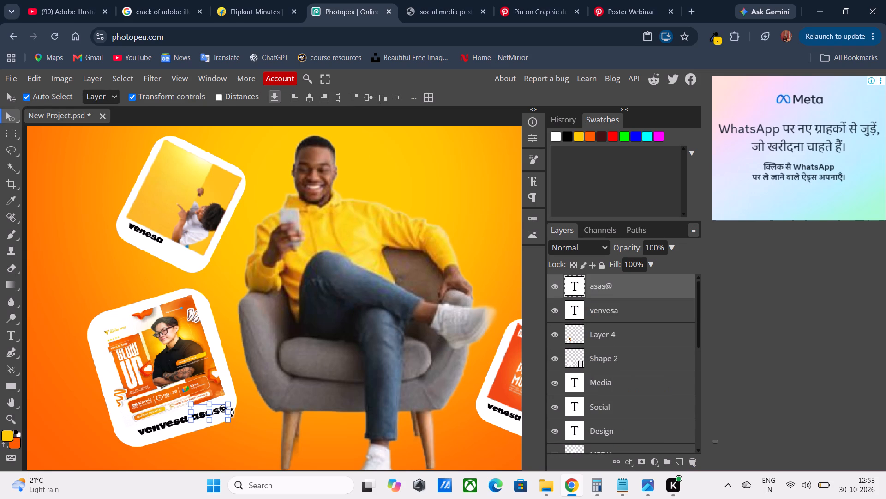
{"action": "left_click", "coordinate": [233, 413]}
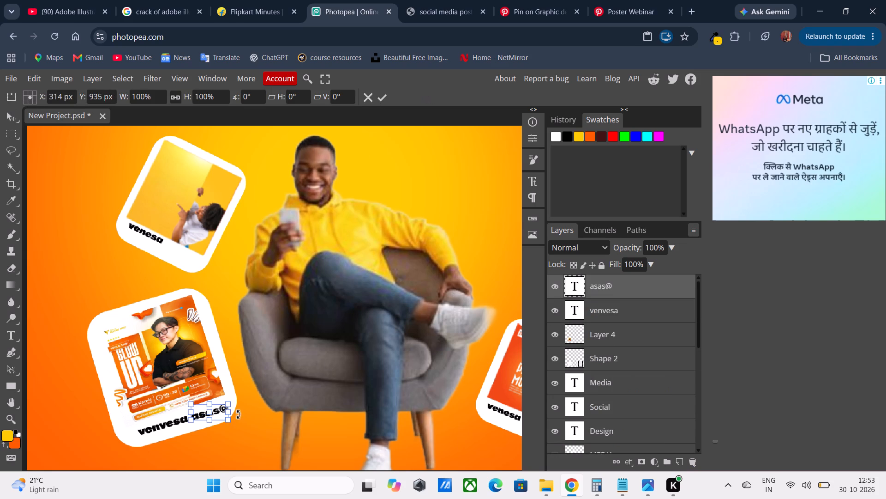
{"action": "left_click", "coordinate": [239, 416]}
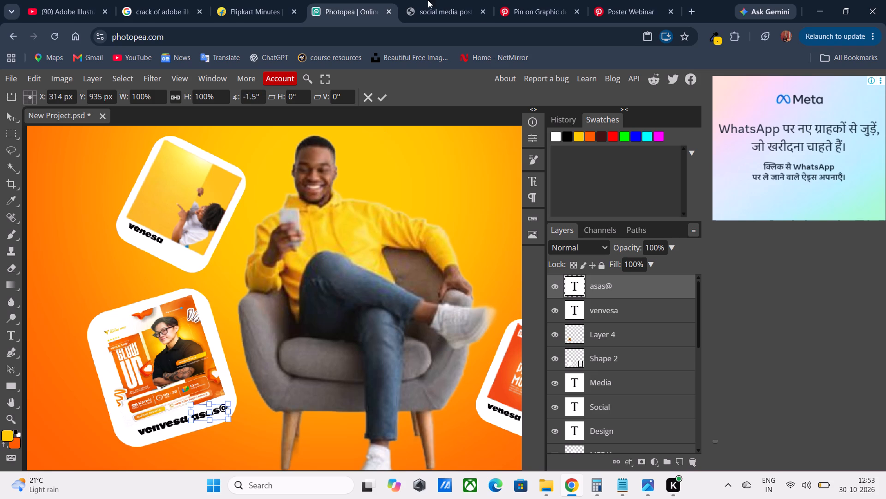
{"action": "left_click", "coordinate": [386, 95]}
{"action": "left_click", "coordinate": [369, 255]}
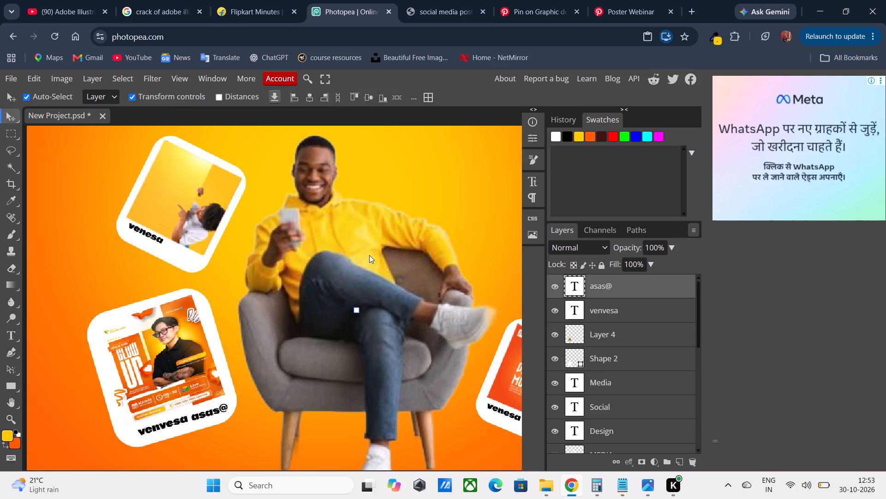
{"action": "left_click", "coordinate": [210, 414]}
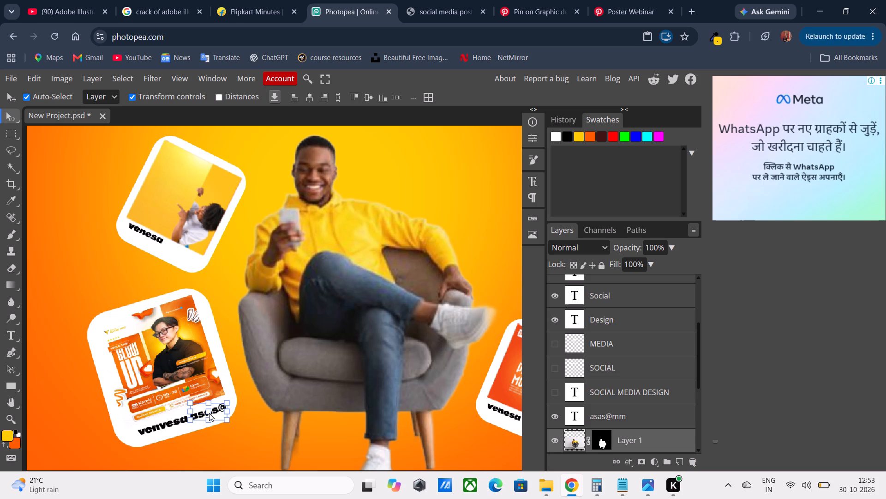
{"action": "left_click", "coordinate": [259, 425]}
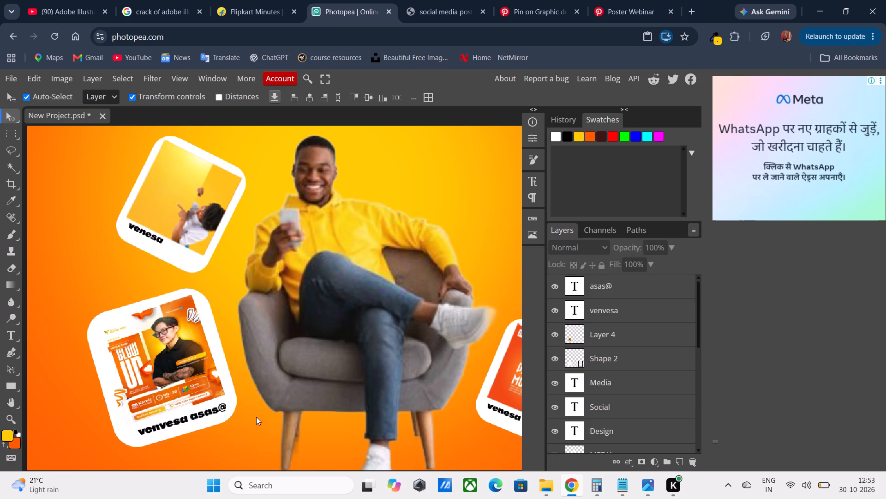
Scale the webinar card's "asas@" caption down to 77.73%, centred at X 306, Y 936 px, and apply the transform.
{"action": "scroll", "coordinate": [255, 393], "scroll_direction": "down", "scroll_amount": 5, "text": "alt"}
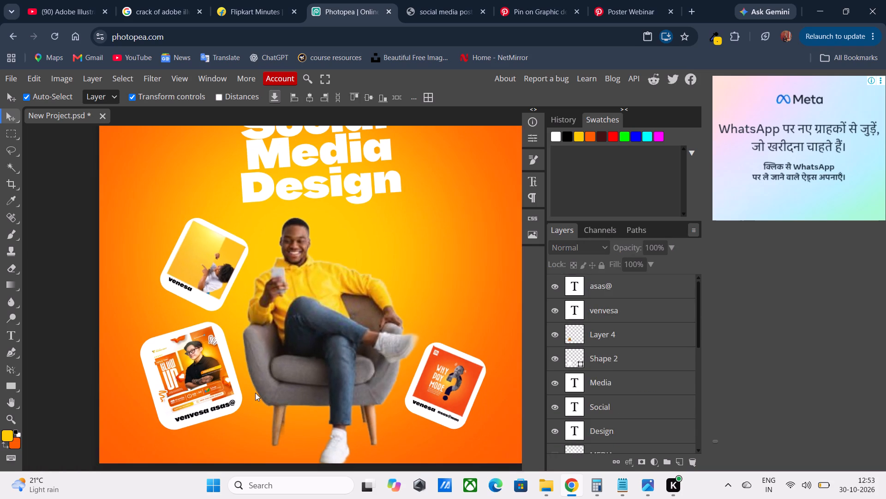
{"action": "left_click", "coordinate": [223, 406]}
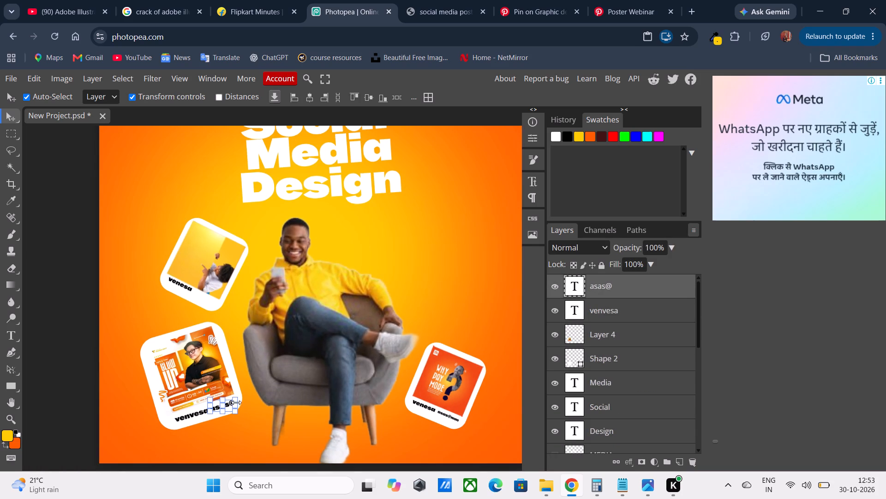
{"action": "left_click_drag", "start_coordinate": [235, 400], "coordinate": [228, 400]}
{"action": "left_click", "coordinate": [256, 413]}
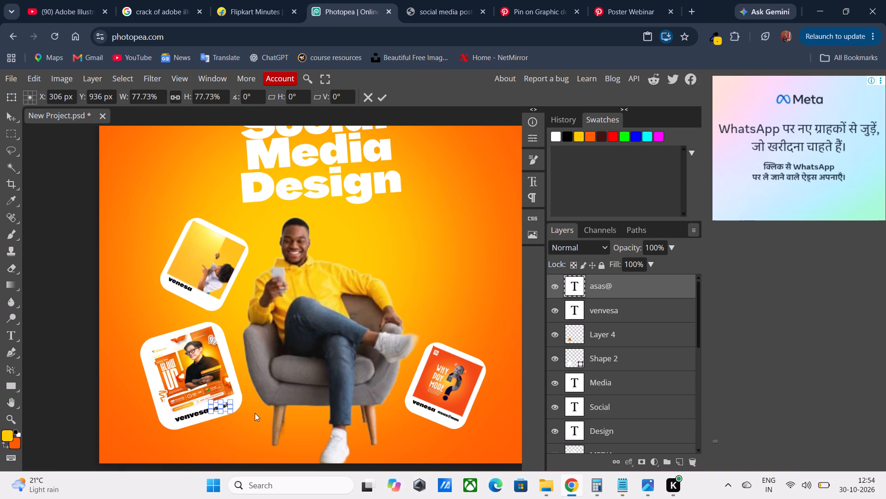
{"action": "left_click", "coordinate": [387, 94]}
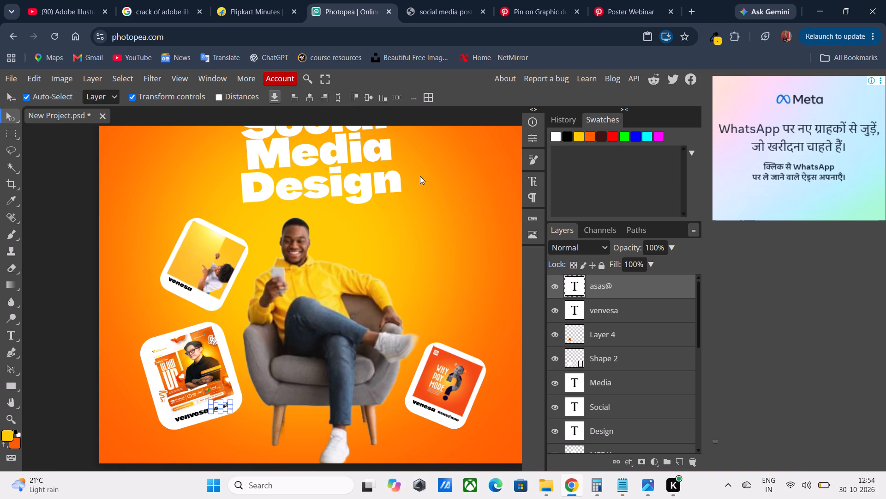
{"action": "left_click", "coordinate": [424, 183]}
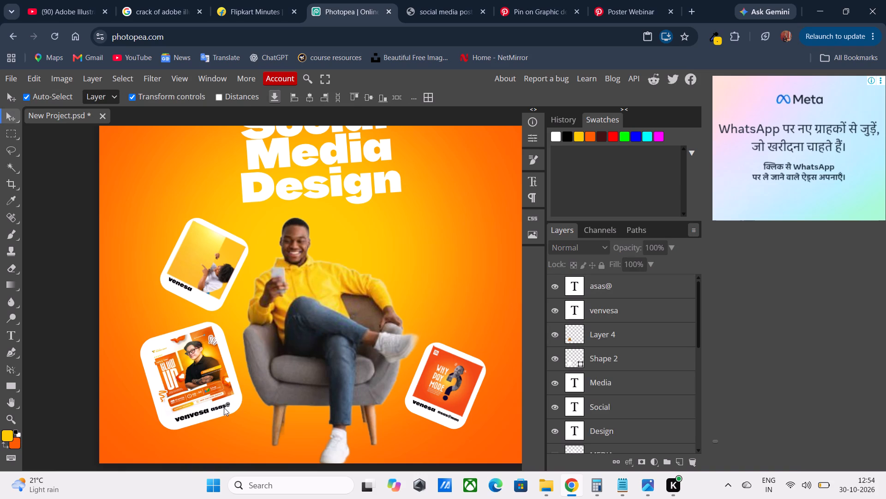
Review the whole poster, checking the webinar card's caption against the other cards and the headline.
{"action": "left_click", "coordinate": [223, 407]}
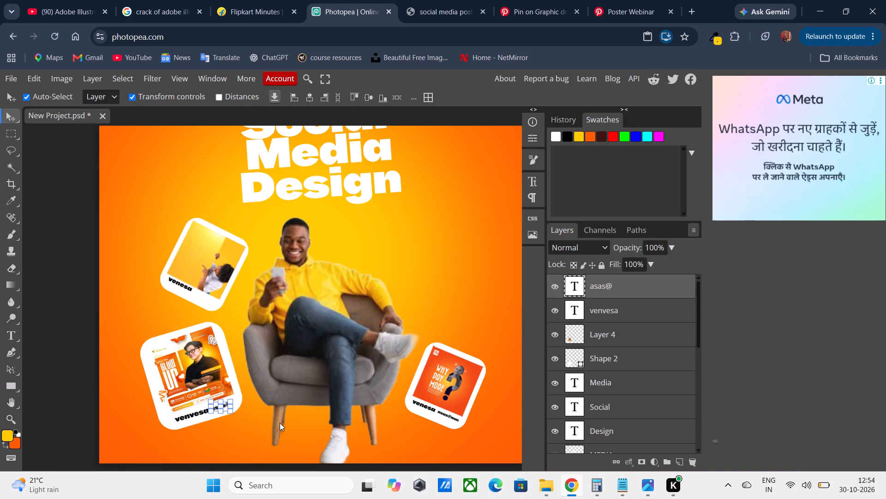
{"action": "left_click", "coordinate": [280, 424]}
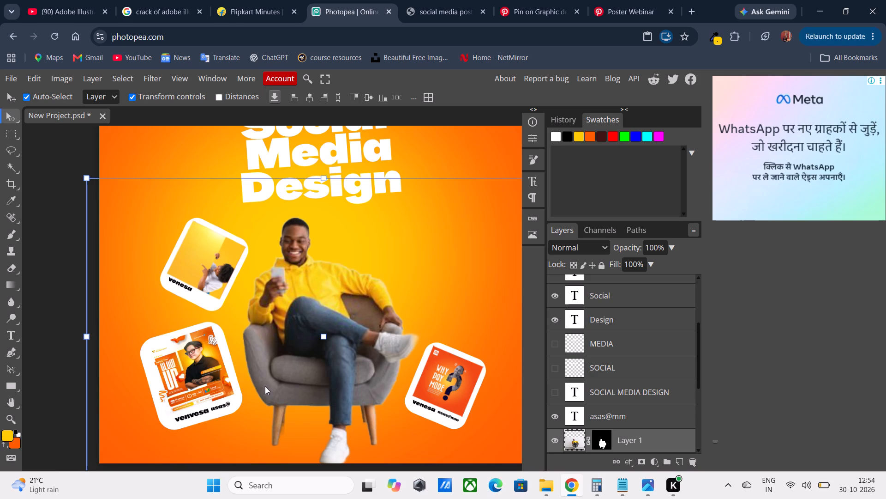
{"action": "left_click", "coordinate": [64, 272]}
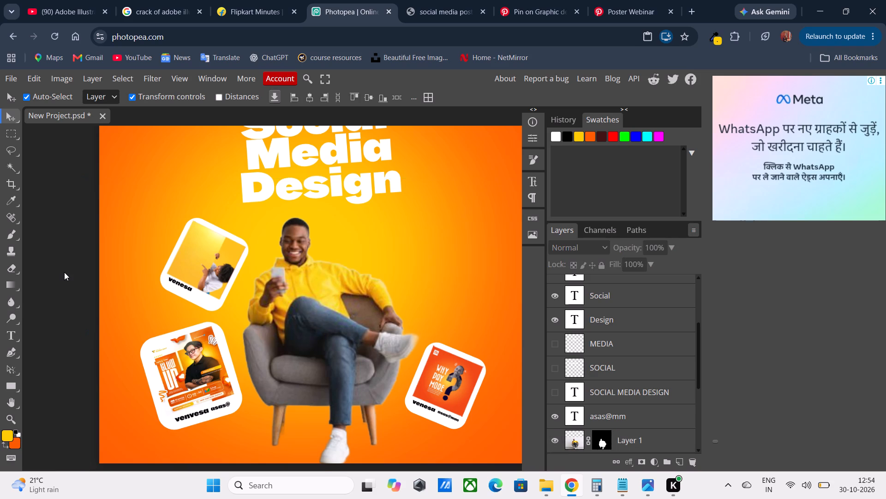
{"action": "scroll", "coordinate": [64, 272], "scroll_direction": "down", "scroll_amount": 2}
{"action": "scroll", "coordinate": [64, 272], "scroll_direction": "down", "scroll_amount": 2, "text": "alt"}
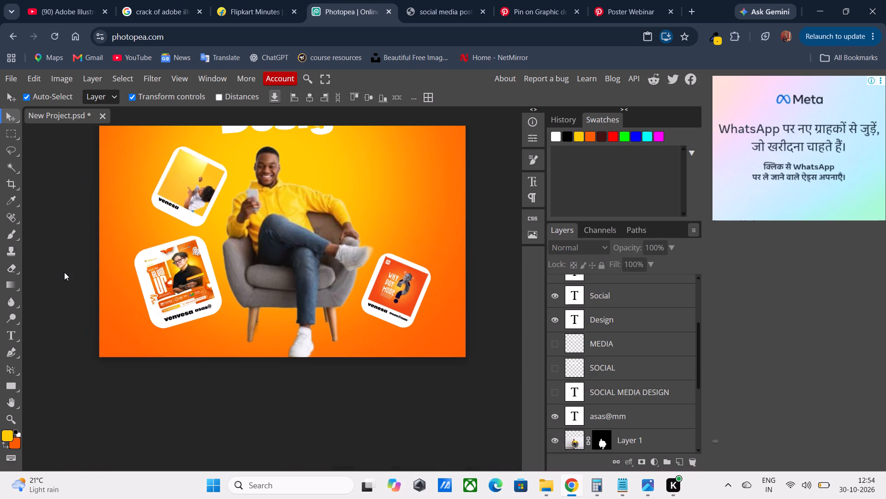
{"action": "scroll", "coordinate": [64, 272], "scroll_direction": "down", "scroll_amount": 2, "text": "alt"}
{"action": "key", "text": "space"}
{"action": "key", "text": "space"}
{"action": "key", "text": "space"}
{"action": "key", "text": "space"}
{"action": "key", "text": "space"}
{"action": "key", "text": "space"}
{"action": "key", "text": "space"}
{"action": "key", "text": "space"}
{"action": "key", "text": "space"}
{"action": "key", "text": "space"}
{"action": "key", "text": "space"}
{"action": "key", "text": "space"}
{"action": "key", "text": "space"}
{"action": "key", "text": "space"}
{"action": "key", "text": "space"}
{"action": "key", "text": "space"}
{"action": "key", "text": "space"}
{"action": "key", "text": "space"}
{"action": "key", "text": "space"}
{"action": "key", "text": "space"}
{"action": "left_click_drag", "start_coordinate": [260, 192], "coordinate": [272, 297]}
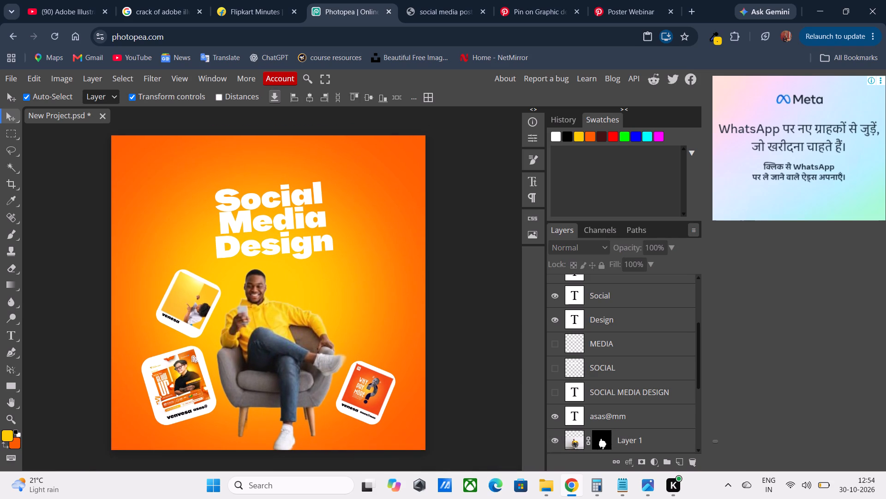
{"action": "left_click_drag", "start_coordinate": [272, 297], "coordinate": [271, 298]}
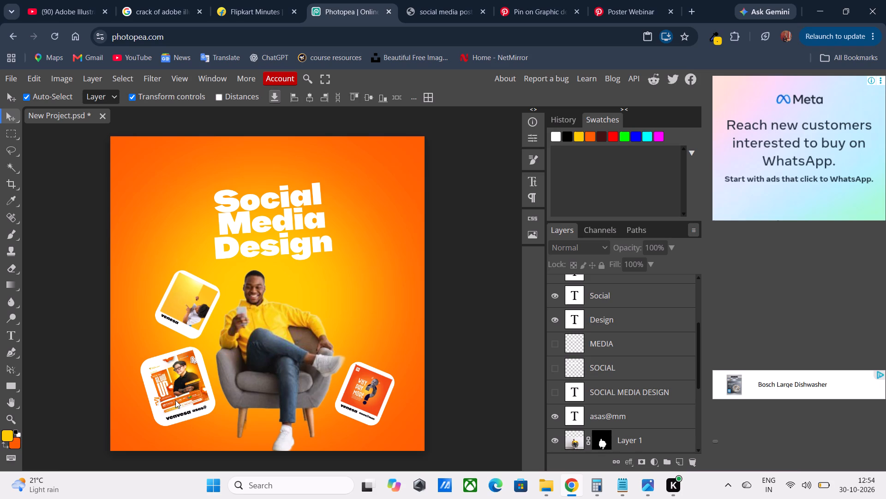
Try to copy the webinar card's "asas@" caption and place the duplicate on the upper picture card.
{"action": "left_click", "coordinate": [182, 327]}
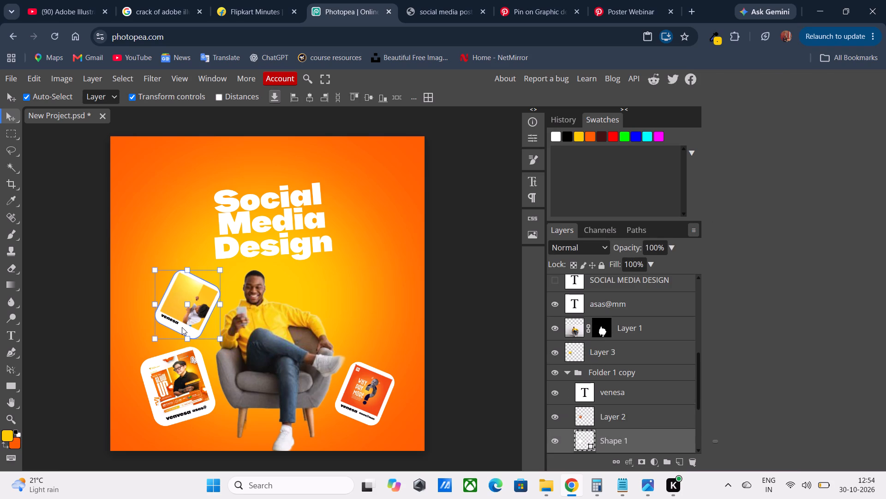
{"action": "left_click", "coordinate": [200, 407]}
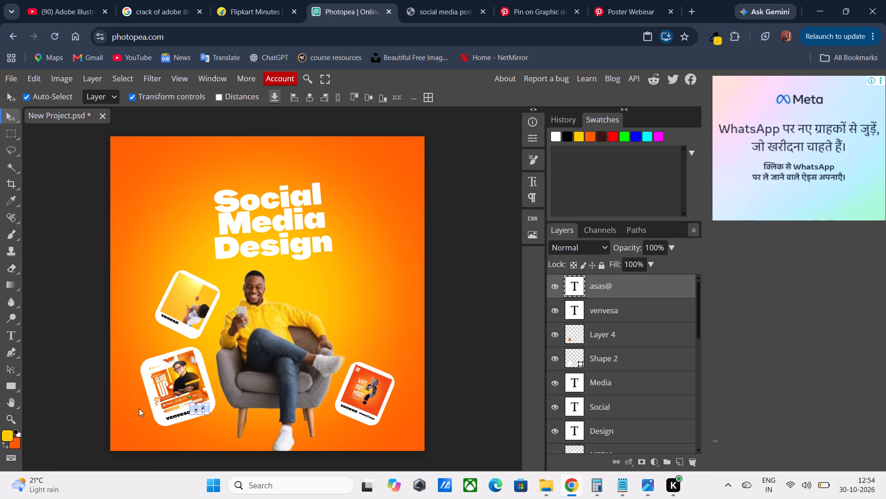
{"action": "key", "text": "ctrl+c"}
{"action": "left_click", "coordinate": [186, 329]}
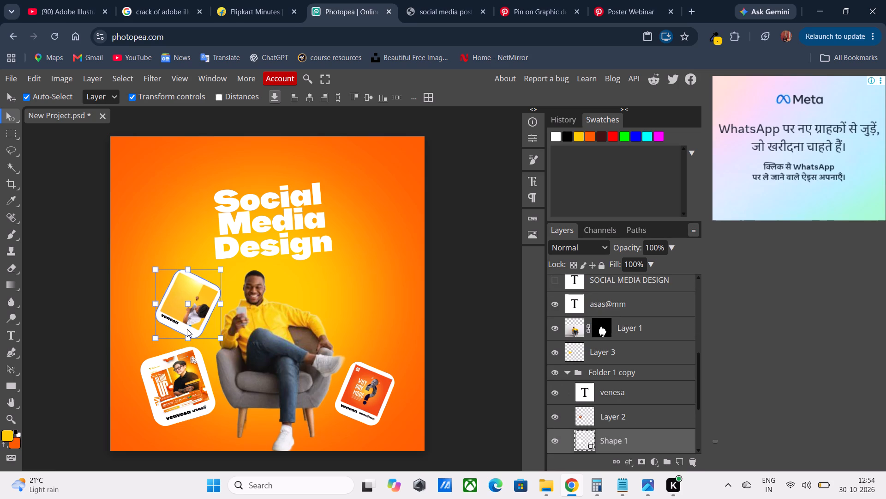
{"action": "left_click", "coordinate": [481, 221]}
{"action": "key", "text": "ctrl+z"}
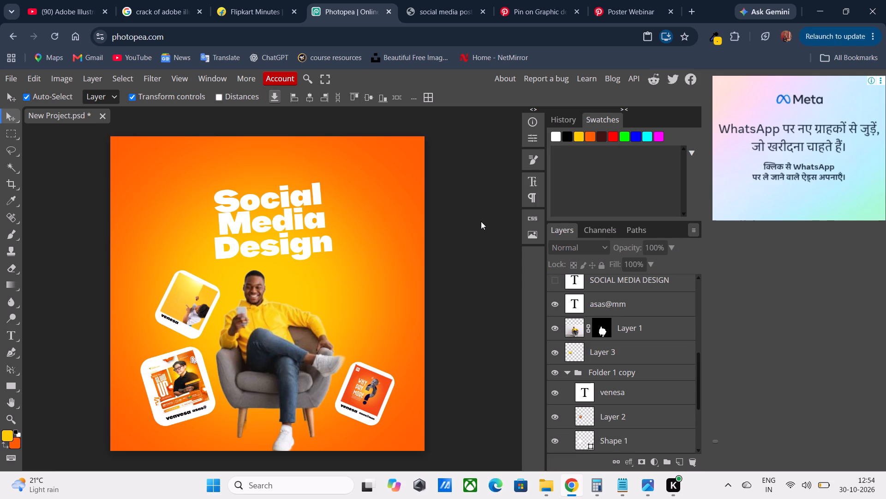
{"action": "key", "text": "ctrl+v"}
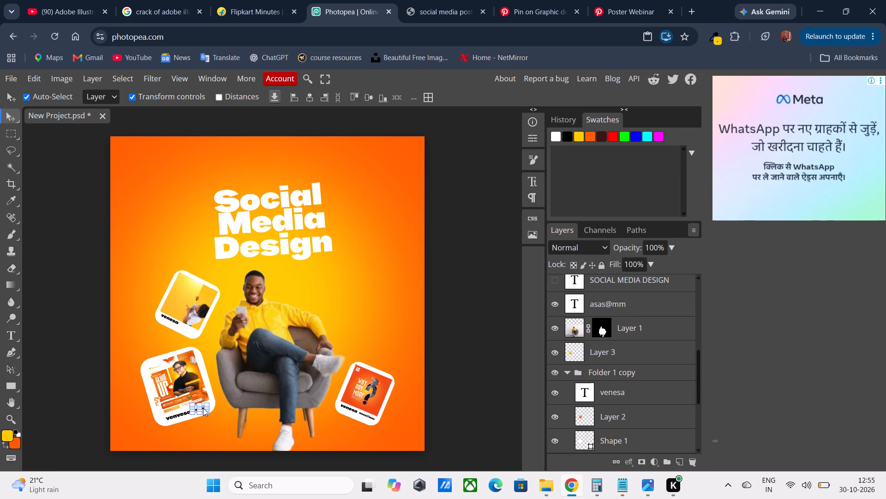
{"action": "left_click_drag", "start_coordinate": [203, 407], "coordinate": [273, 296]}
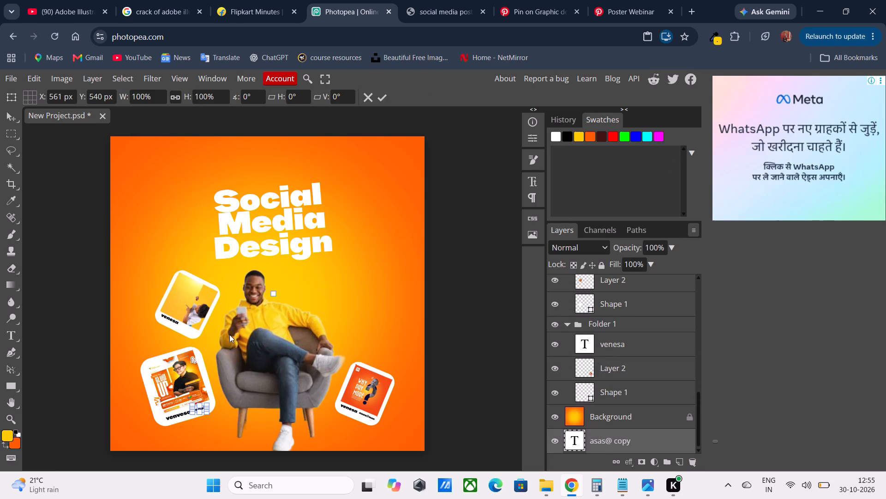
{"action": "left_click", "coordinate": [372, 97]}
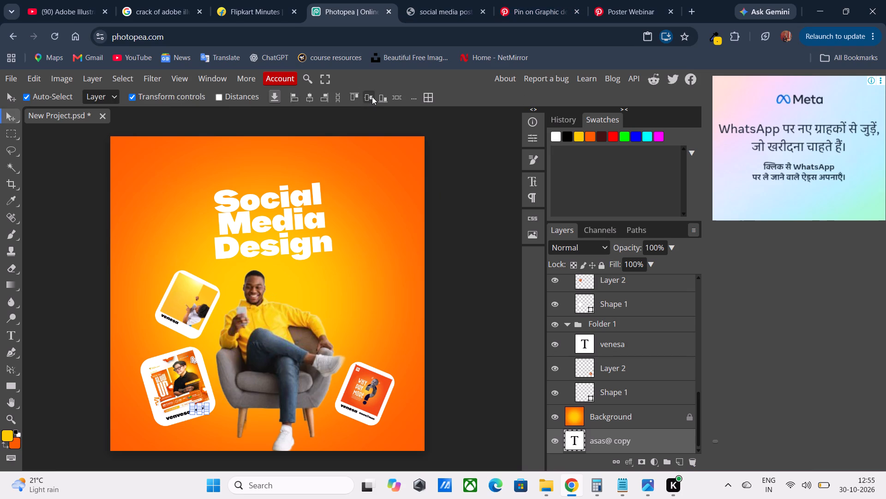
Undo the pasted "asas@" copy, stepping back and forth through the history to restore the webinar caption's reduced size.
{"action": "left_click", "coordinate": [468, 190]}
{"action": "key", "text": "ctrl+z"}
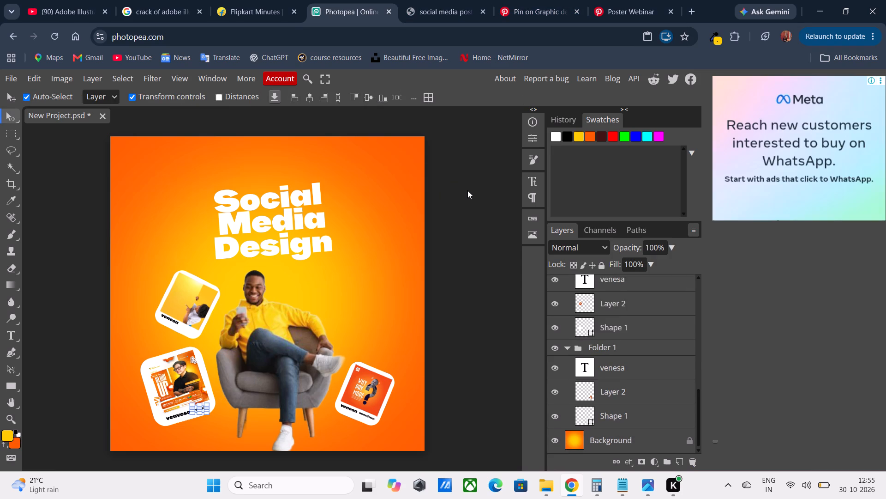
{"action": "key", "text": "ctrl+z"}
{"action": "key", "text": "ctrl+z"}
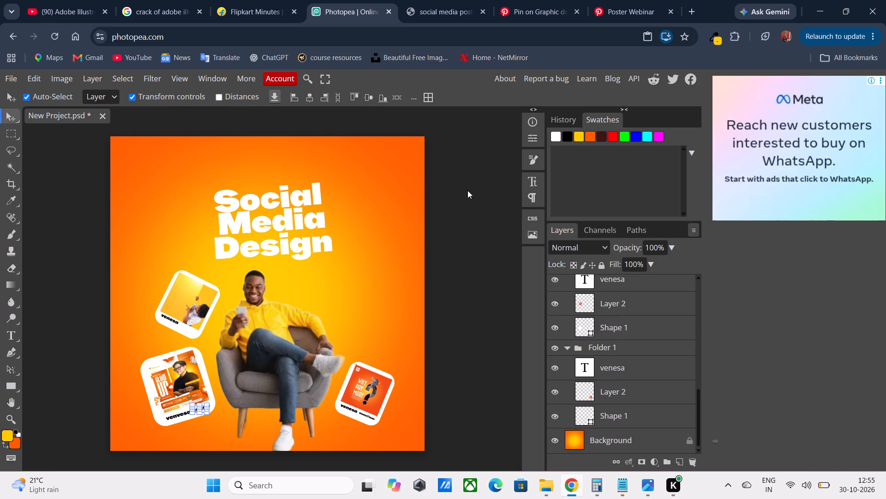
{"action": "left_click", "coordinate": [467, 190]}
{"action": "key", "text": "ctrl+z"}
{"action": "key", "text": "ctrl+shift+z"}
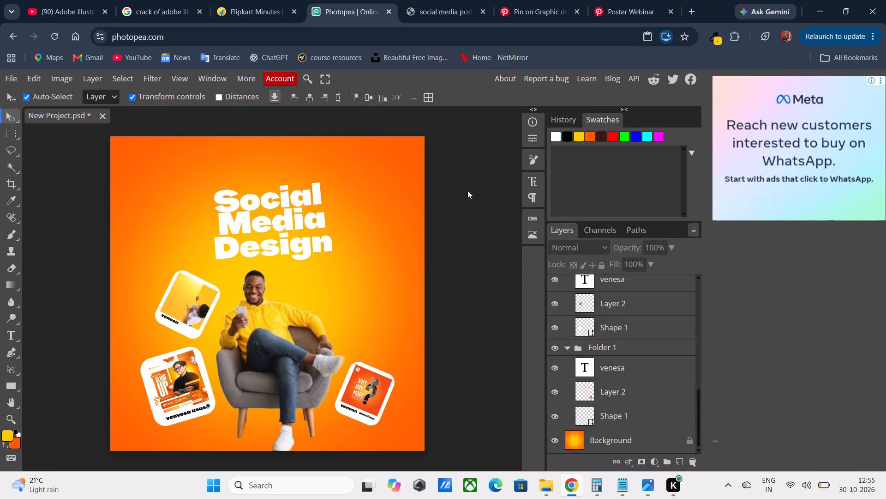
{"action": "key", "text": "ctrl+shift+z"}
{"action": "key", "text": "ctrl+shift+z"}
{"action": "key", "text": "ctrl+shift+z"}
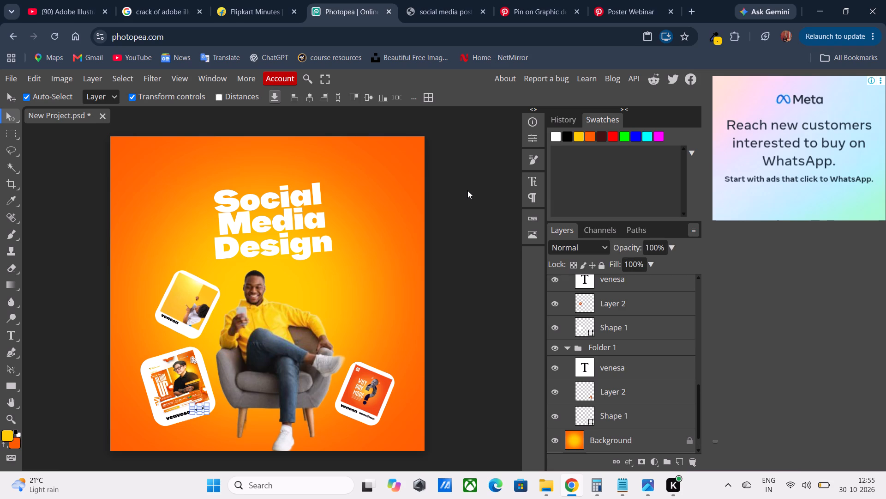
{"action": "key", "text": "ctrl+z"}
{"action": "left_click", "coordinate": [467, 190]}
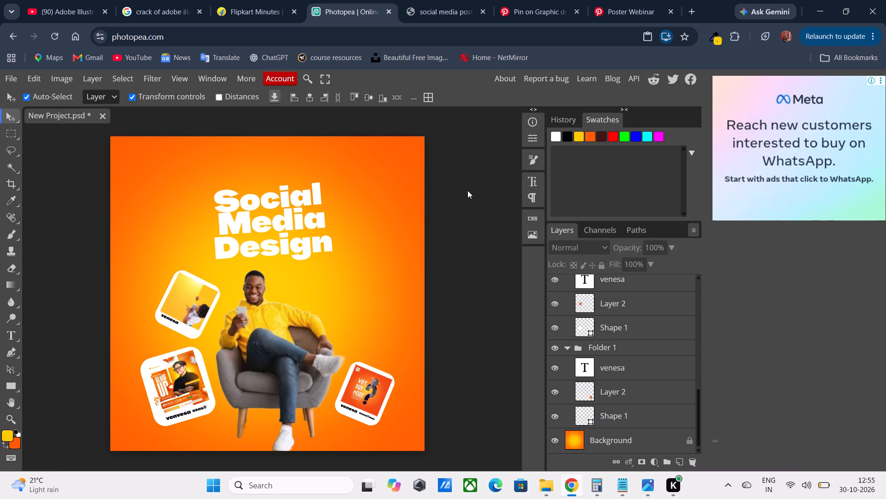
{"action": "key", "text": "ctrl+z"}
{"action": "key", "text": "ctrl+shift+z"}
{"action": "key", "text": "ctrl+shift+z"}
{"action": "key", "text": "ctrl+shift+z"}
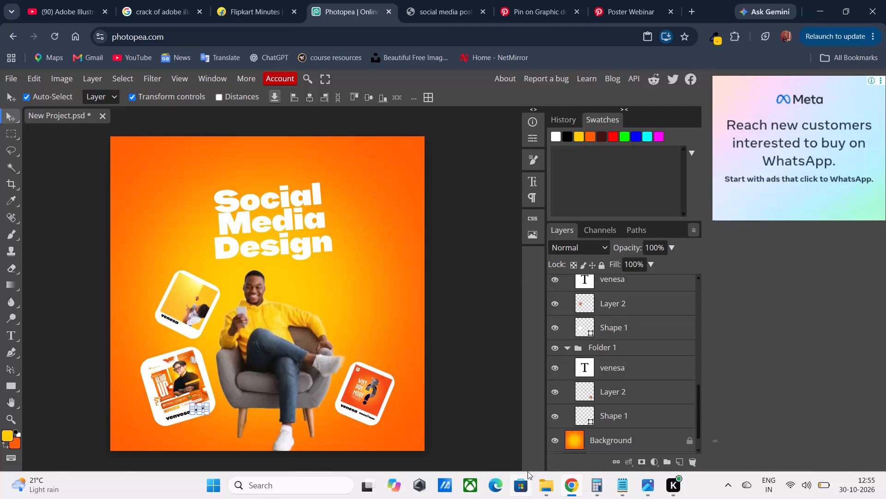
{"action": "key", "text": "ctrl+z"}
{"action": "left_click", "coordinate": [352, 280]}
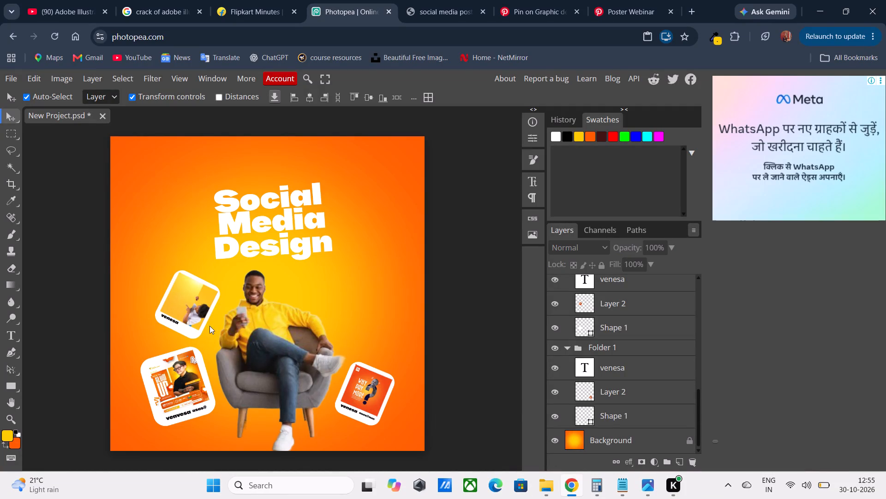
Add the text "asas@" beside "venesa" on the upper picture card, in black BBH Sans Hegart at size 14.68.
{"action": "left_click", "coordinate": [12, 337]}
{"action": "left_click", "coordinate": [184, 326]}
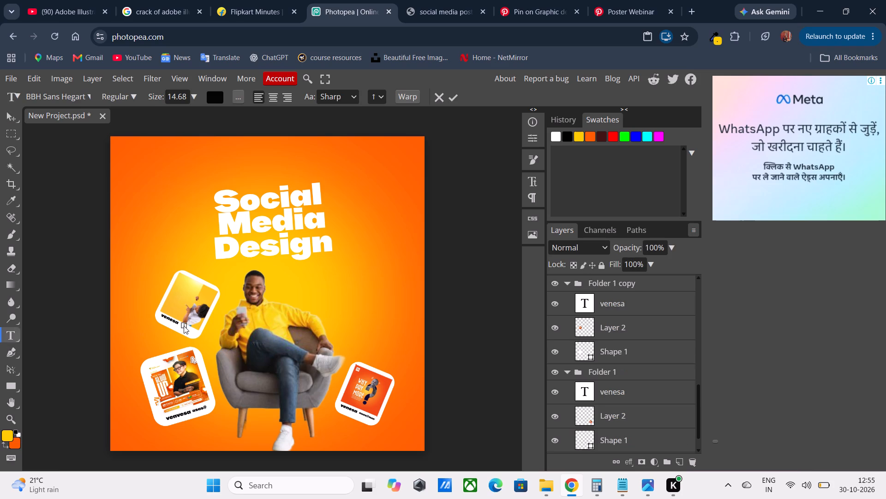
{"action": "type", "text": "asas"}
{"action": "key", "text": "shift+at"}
{"action": "left_click", "coordinate": [454, 100]}
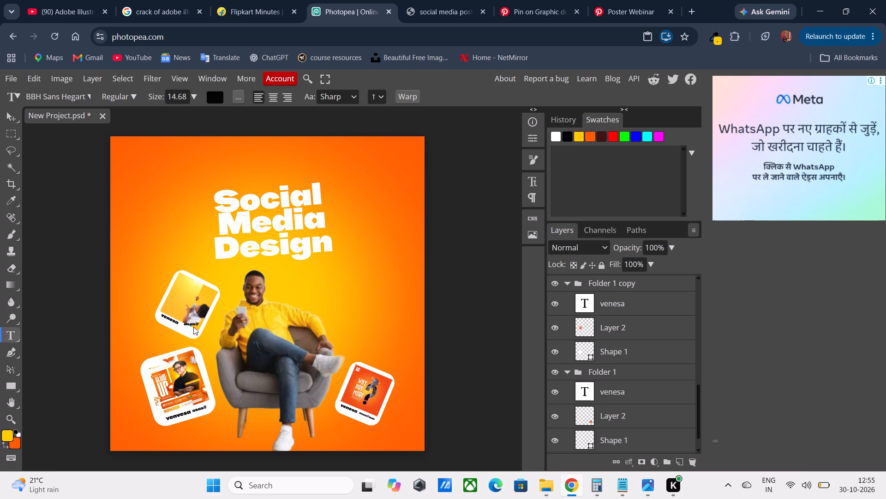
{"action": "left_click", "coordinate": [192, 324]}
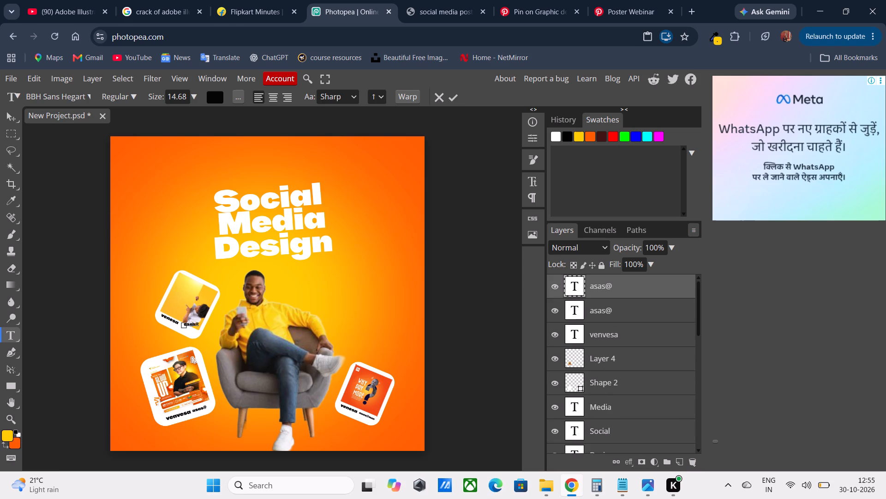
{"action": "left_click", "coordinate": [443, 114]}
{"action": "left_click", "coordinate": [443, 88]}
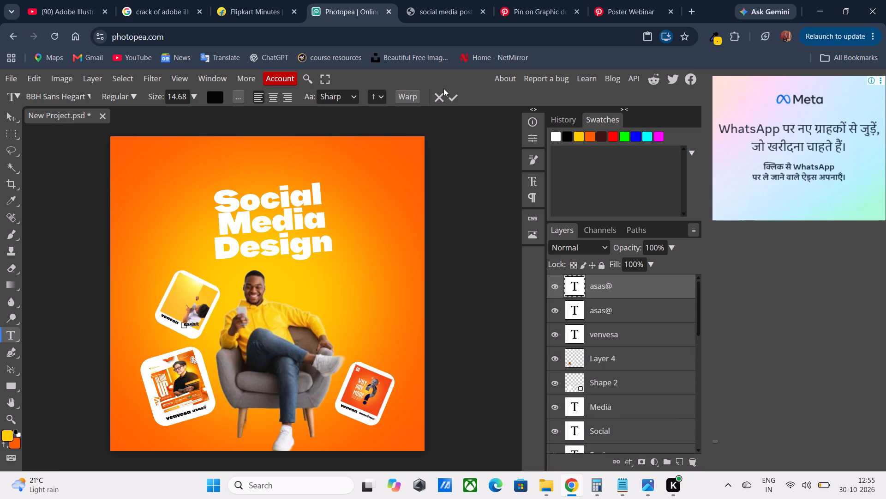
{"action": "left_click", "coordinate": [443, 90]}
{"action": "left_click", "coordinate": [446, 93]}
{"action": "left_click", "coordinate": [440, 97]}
Rotate the upper card's "asas@" caption 18.7° to follow the card's tilt, shift it slightly, and apply the transform.
{"action": "key", "text": "v"}
{"action": "left_click_drag", "start_coordinate": [206, 327], "coordinate": [206, 330]}
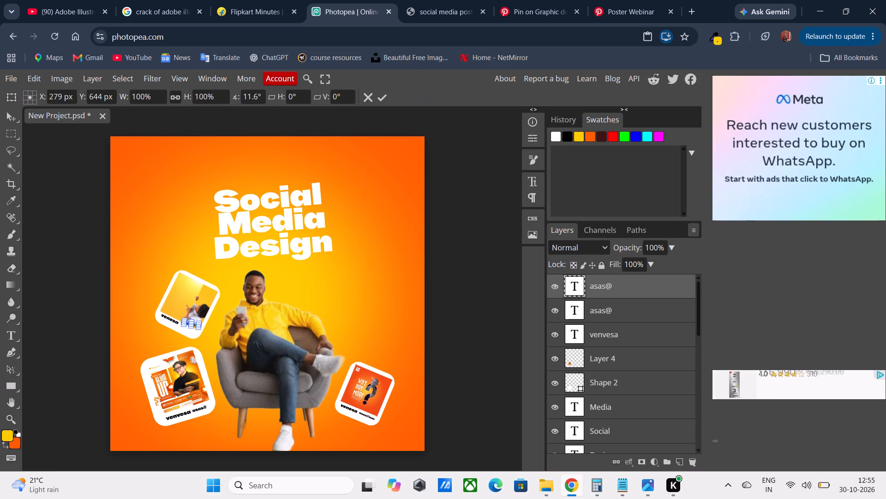
{"action": "left_click_drag", "start_coordinate": [206, 330], "coordinate": [209, 334]}
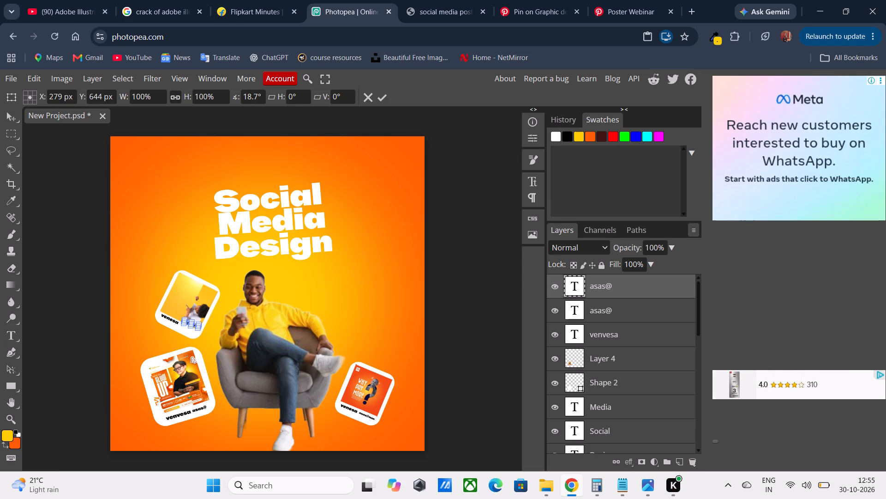
{"action": "left_click_drag", "start_coordinate": [192, 326], "coordinate": [189, 332]}
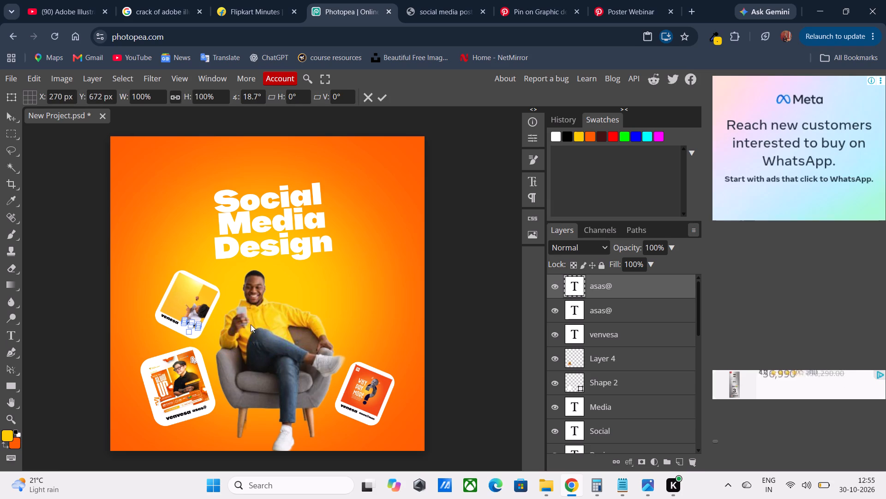
{"action": "left_click", "coordinate": [383, 94]}
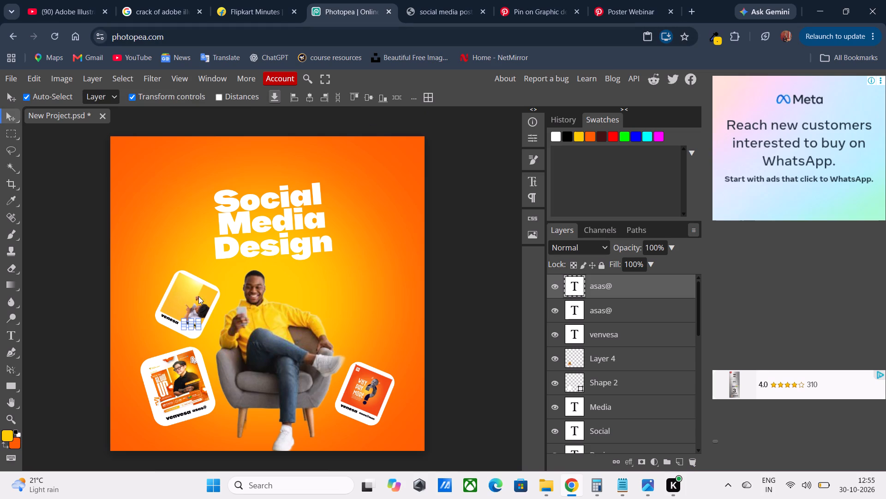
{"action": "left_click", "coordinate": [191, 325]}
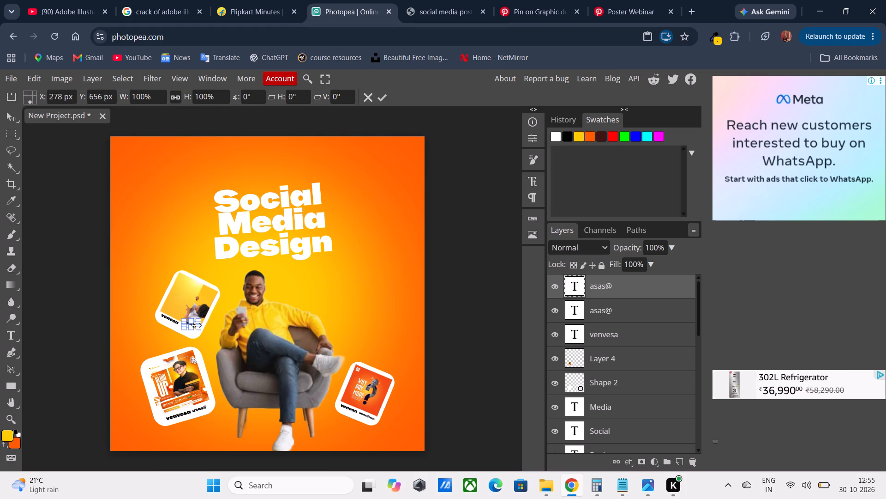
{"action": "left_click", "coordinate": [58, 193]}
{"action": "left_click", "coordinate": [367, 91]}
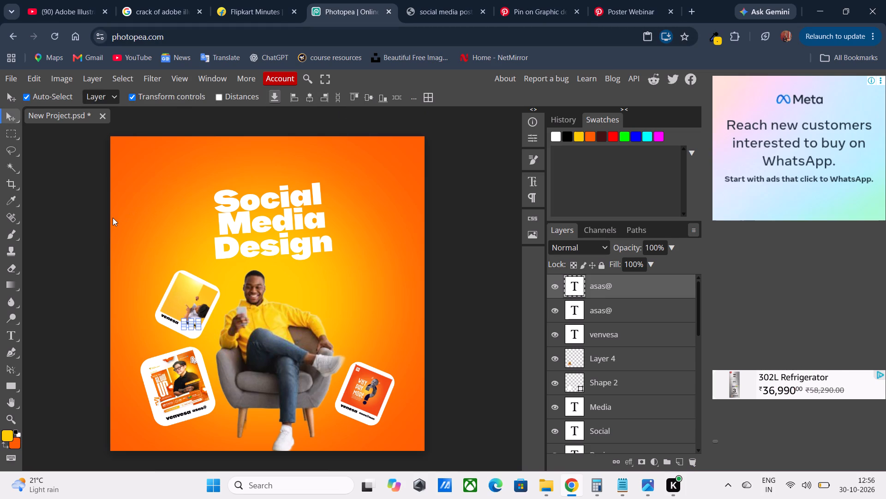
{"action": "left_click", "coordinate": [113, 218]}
Move the upper card's "asas@" caption close after "venesa", centred at about X 264, Y 656 px, and rotate it a further 5.1°.
{"action": "left_click_drag", "start_coordinate": [189, 324], "coordinate": [185, 327]}
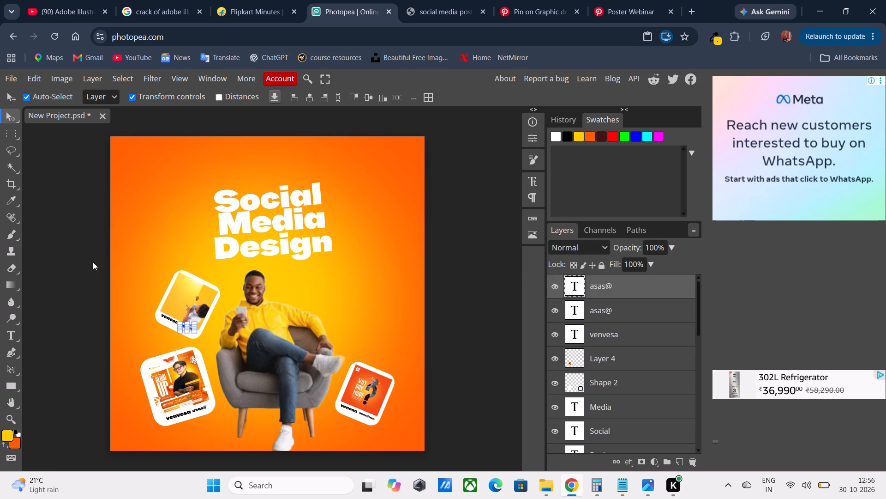
{"action": "left_click", "coordinate": [35, 241]}
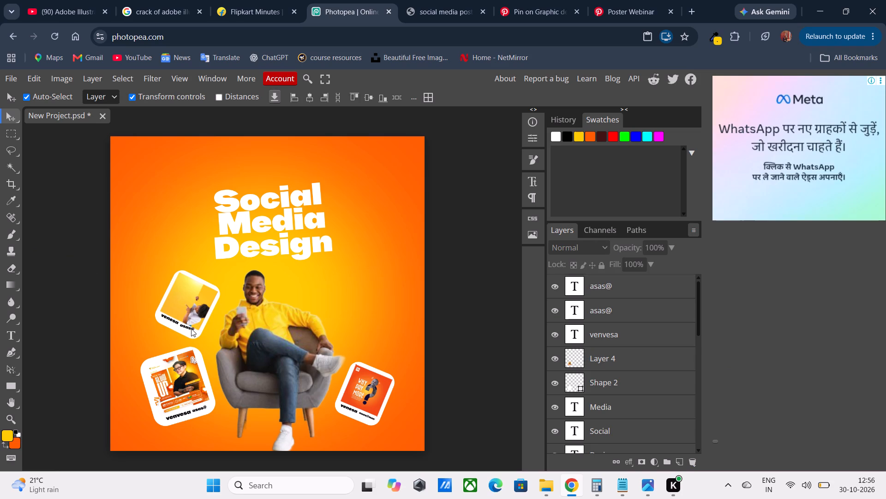
{"action": "left_click", "coordinate": [191, 329]}
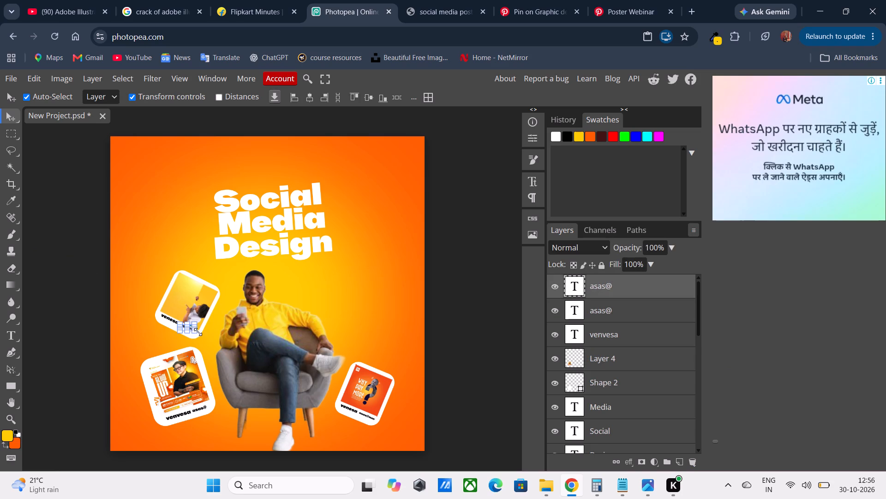
{"action": "left_click", "coordinate": [202, 334]}
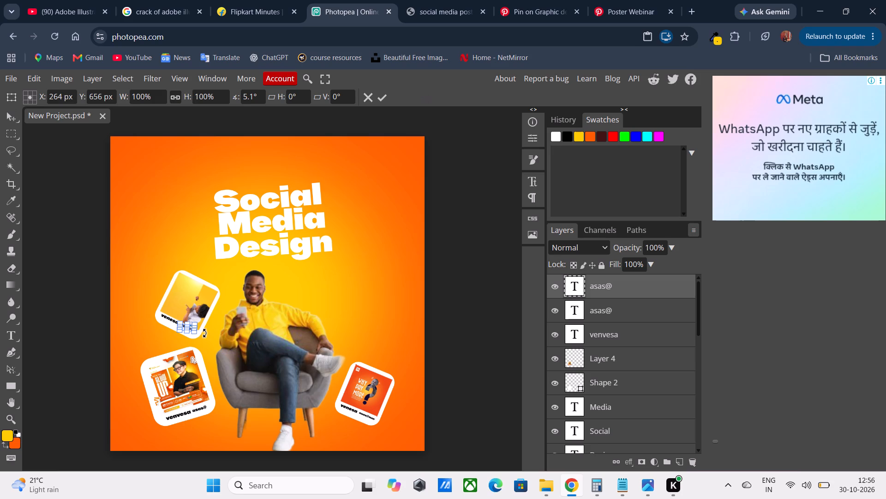
{"action": "left_click", "coordinate": [383, 94]}
Nudge the upper card's "asas@" caption to about X 263, Y 655 px, rotate it 1.8°, and apply the transform.
{"action": "left_click", "coordinate": [424, 210]}
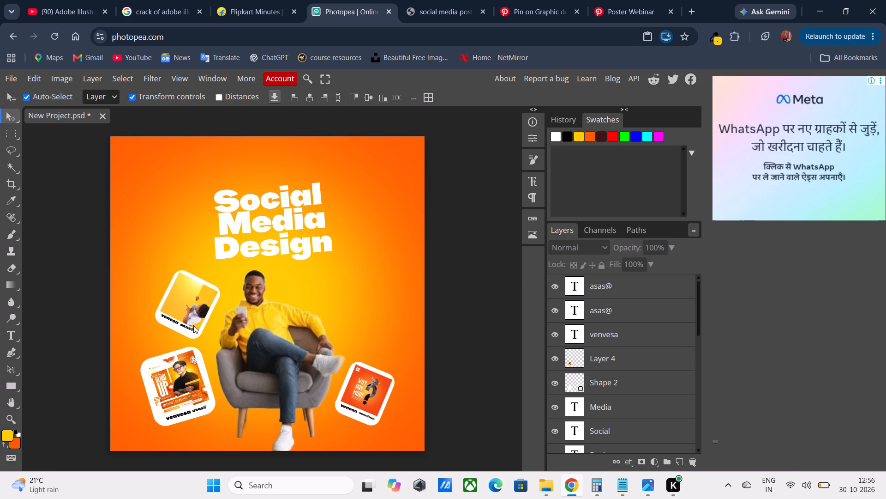
{"action": "scroll", "coordinate": [211, 314], "scroll_direction": "up", "scroll_amount": 12, "text": "alt"}
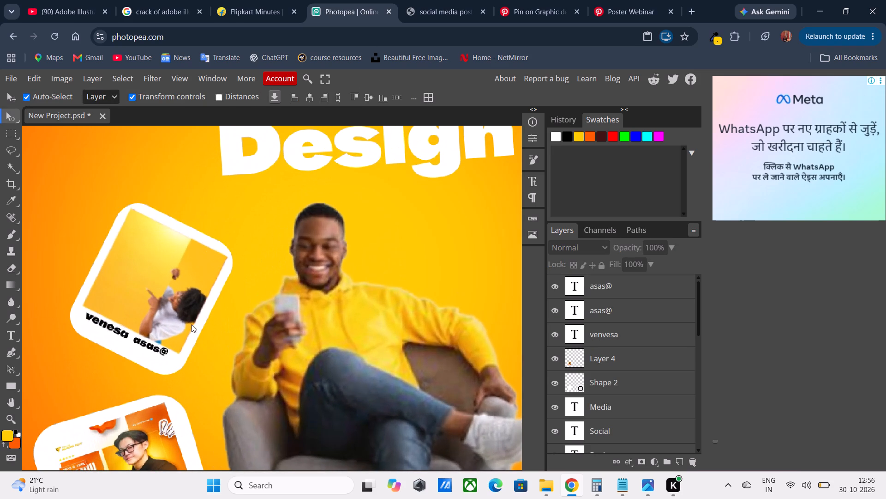
{"action": "left_click", "coordinate": [151, 347]}
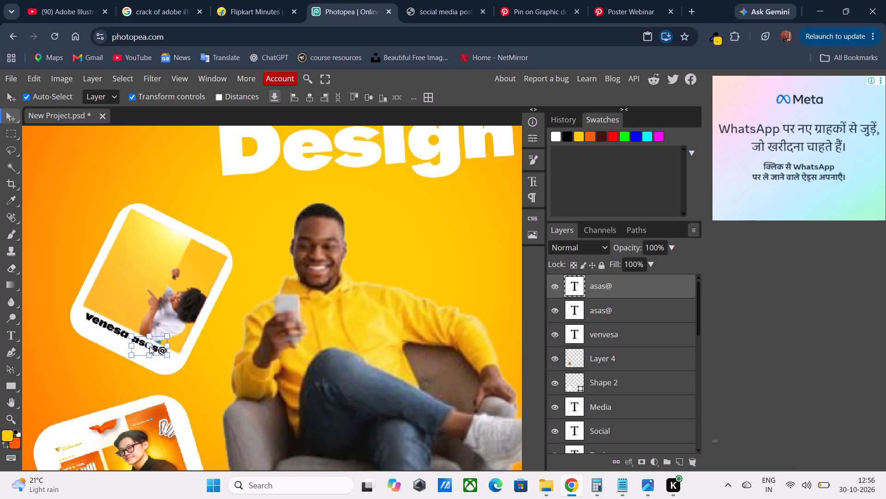
{"action": "left_click", "coordinate": [204, 358]}
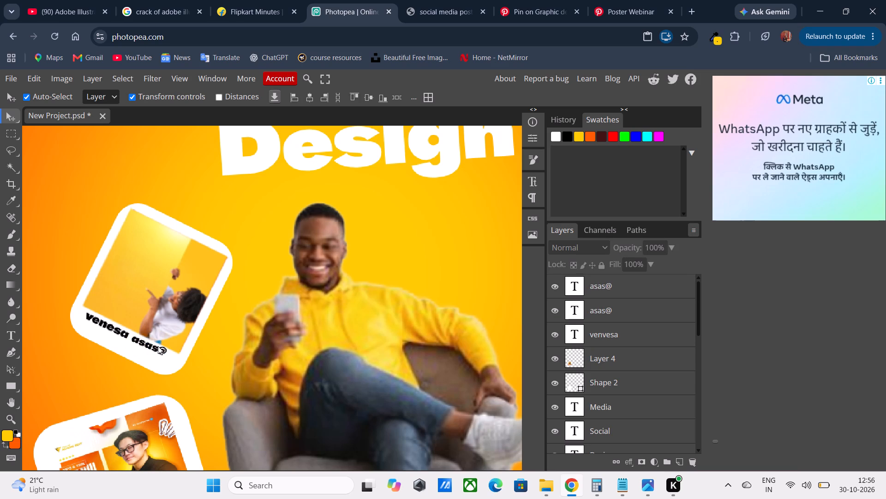
{"action": "left_click", "coordinate": [156, 348]}
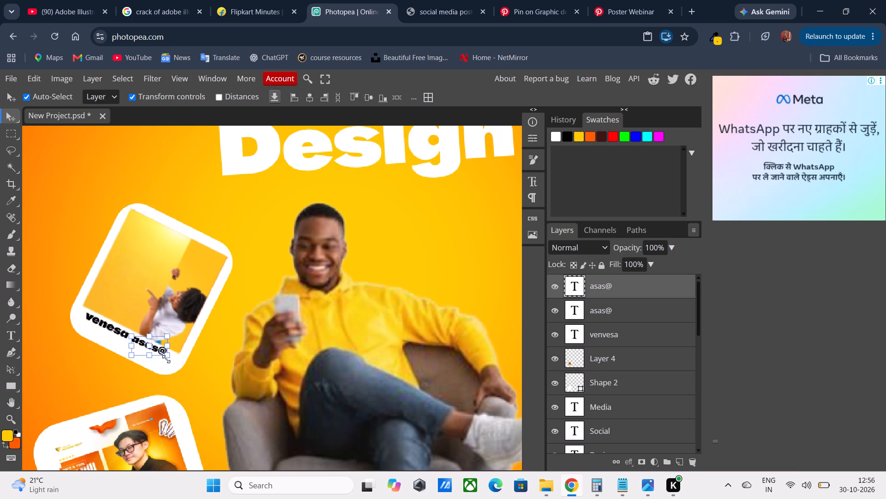
{"action": "left_click", "coordinate": [175, 361]}
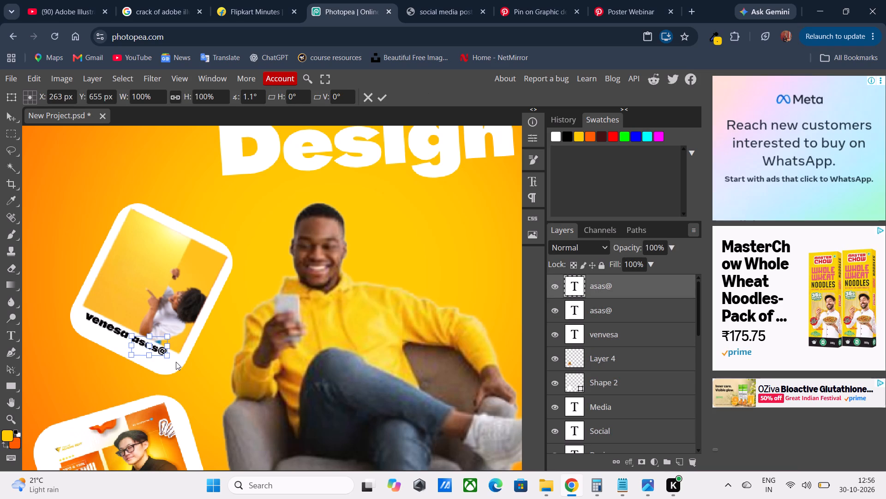
{"action": "left_click", "coordinate": [377, 102]}
{"action": "left_click", "coordinate": [176, 262]}
{"action": "left_click", "coordinate": [262, 262]}
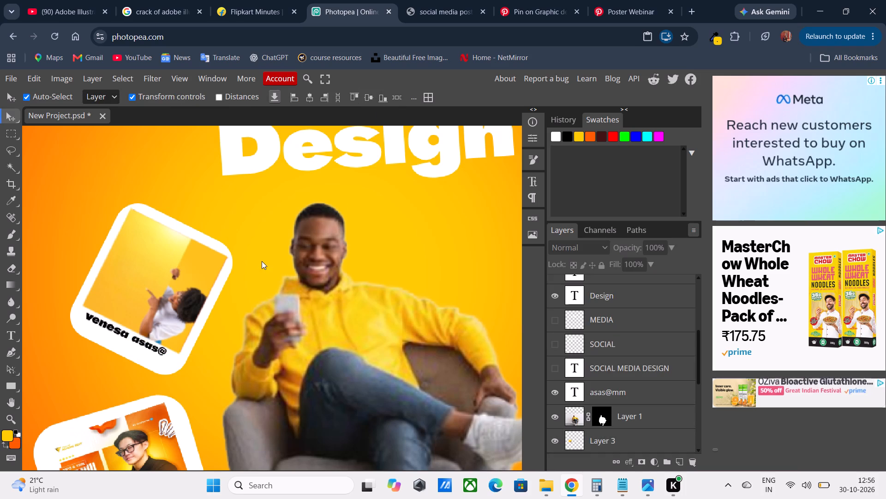
Scale the webinar picture on the lower-left card to 85.37%, shift it up within its frame to X 197, Y 817 px, and apply.
{"action": "scroll", "coordinate": [262, 259], "scroll_direction": "down", "scroll_amount": 14, "text": "alt"}
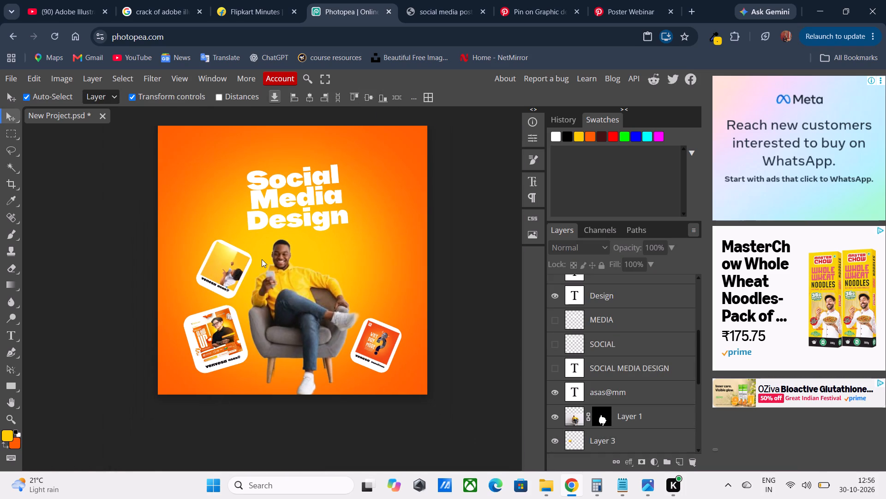
{"action": "scroll", "coordinate": [262, 259], "scroll_direction": "up", "scroll_amount": 4}
{"action": "scroll", "coordinate": [262, 259], "scroll_direction": "down", "scroll_amount": 3}
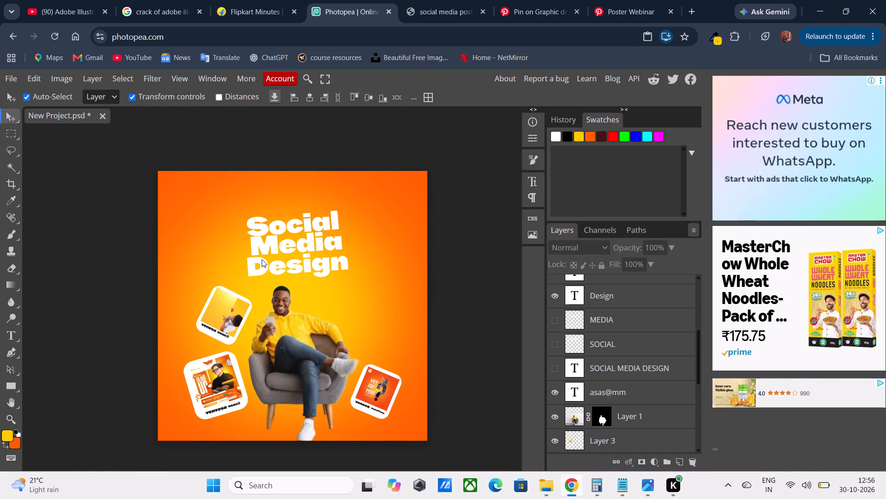
{"action": "left_click", "coordinate": [212, 383]}
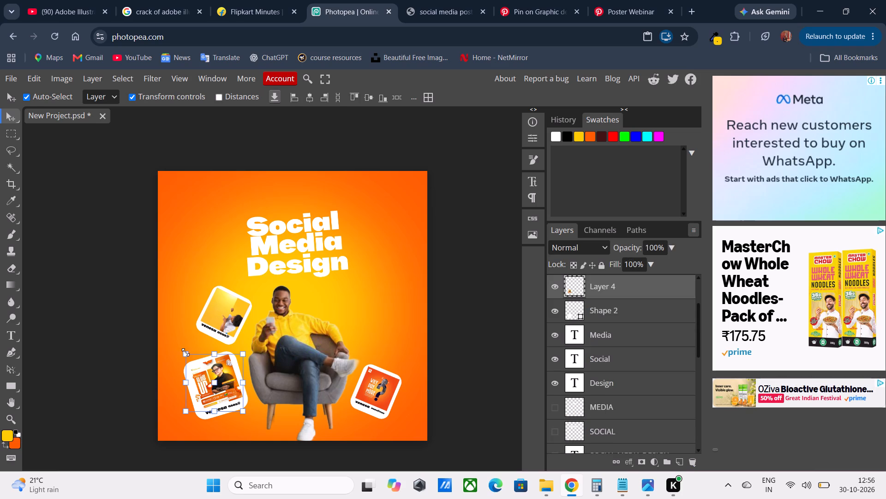
{"action": "left_click_drag", "start_coordinate": [186, 353], "coordinate": [198, 359]}
{"action": "left_click_drag", "start_coordinate": [216, 386], "coordinate": [208, 376]}
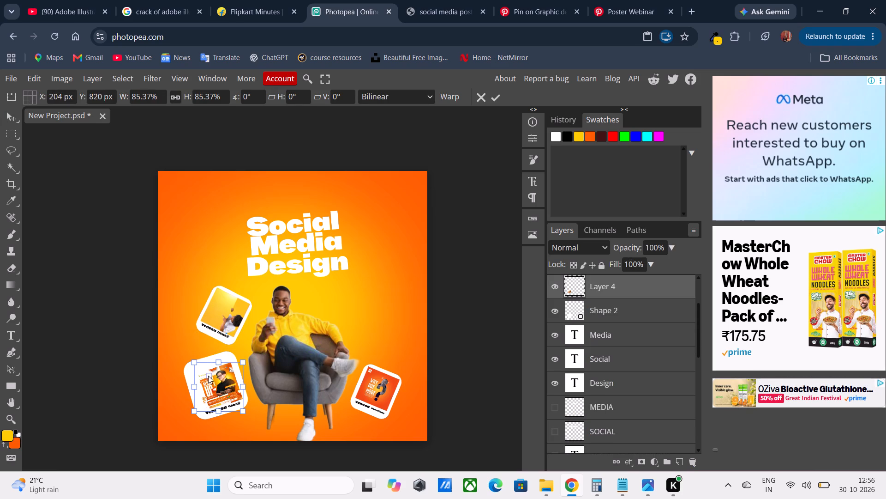
{"action": "left_click_drag", "start_coordinate": [208, 376], "coordinate": [207, 375]}
{"action": "left_click_drag", "start_coordinate": [216, 387], "coordinate": [210, 381]}
{"action": "left_click", "coordinate": [263, 422]}
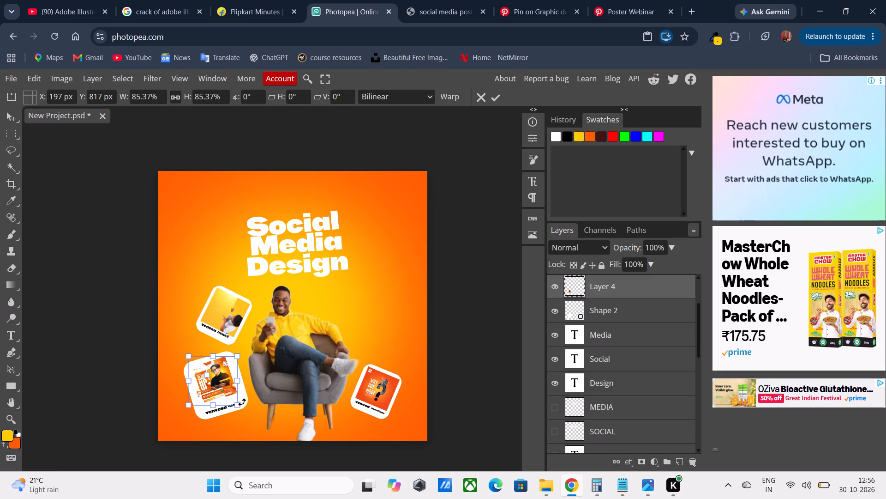
{"action": "left_click", "coordinate": [500, 95]}
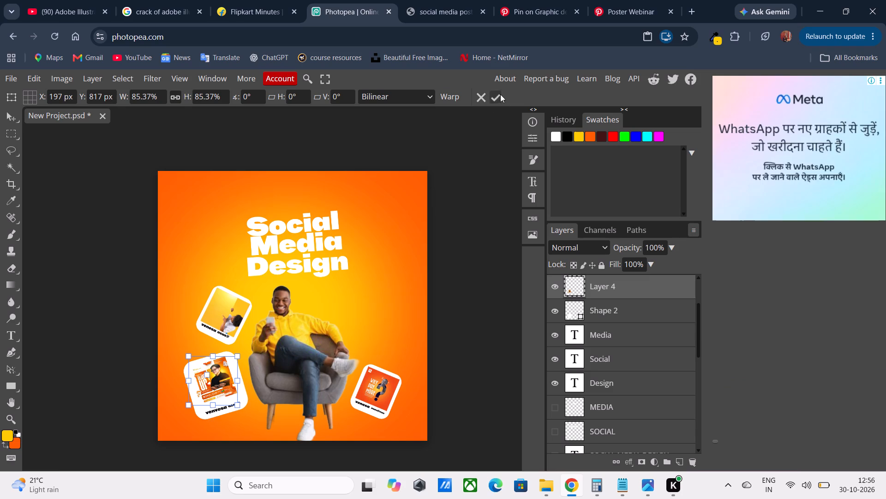
{"action": "left_click", "coordinate": [108, 358]}
Scale the lower-left card's white frame to 85.99%, centre it around the webinar picture at about X 233, Y 854 px, and apply.
{"action": "left_click", "coordinate": [243, 402]}
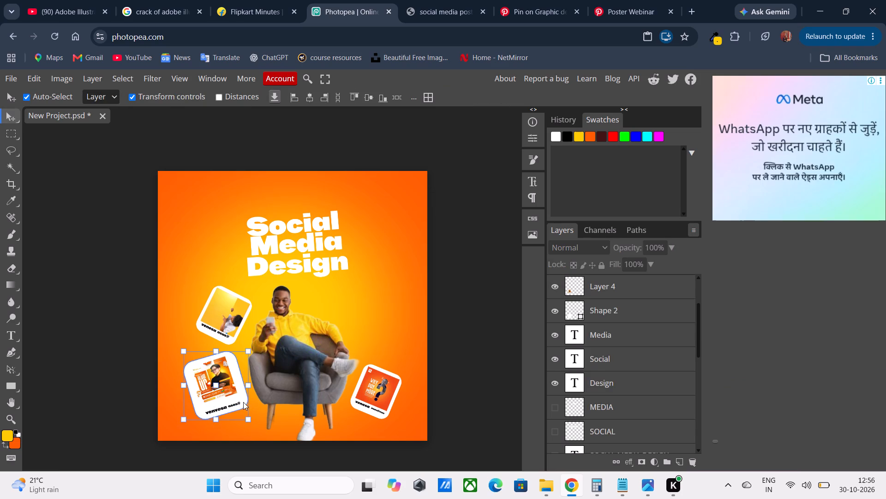
{"action": "left_click_drag", "start_coordinate": [250, 352], "coordinate": [242, 358]}
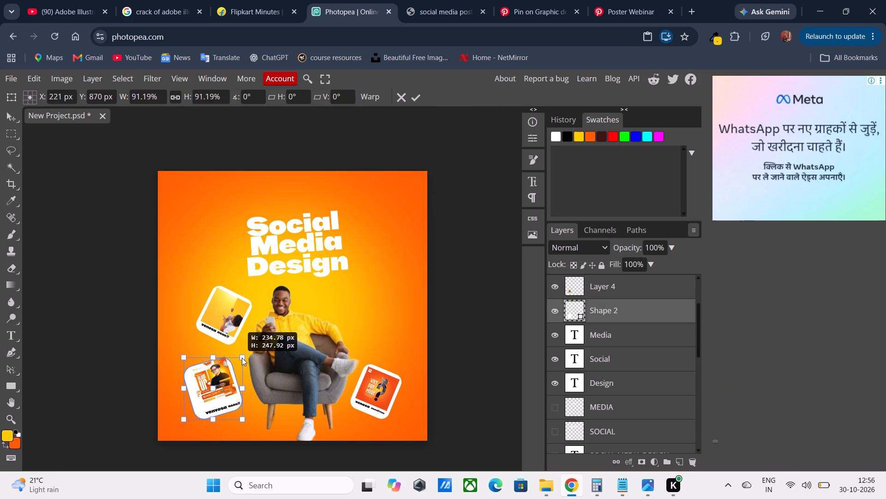
{"action": "left_click_drag", "start_coordinate": [242, 358], "coordinate": [239, 361]}
{"action": "left_click_drag", "start_coordinate": [201, 408], "coordinate": [204, 405]}
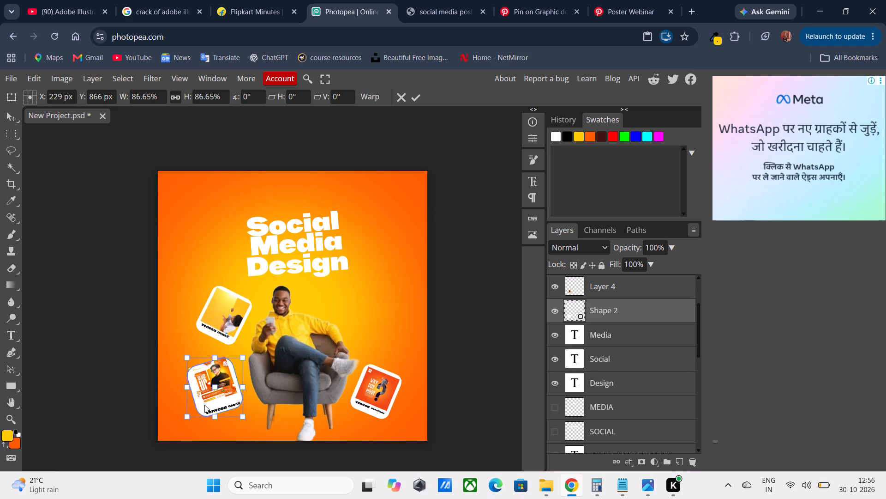
{"action": "left_click_drag", "start_coordinate": [204, 405], "coordinate": [204, 401]}
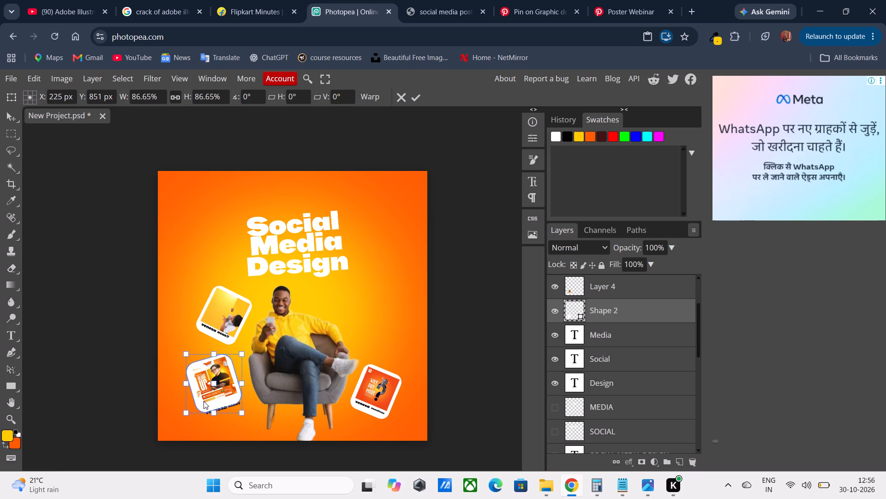
{"action": "left_click_drag", "start_coordinate": [204, 401], "coordinate": [206, 402]}
{"action": "left_click", "coordinate": [189, 414]}
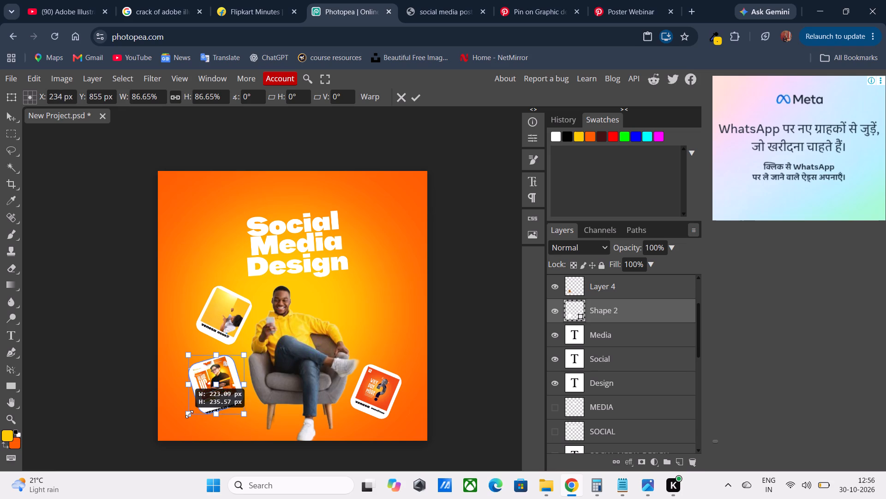
{"action": "left_click", "coordinate": [225, 409]}
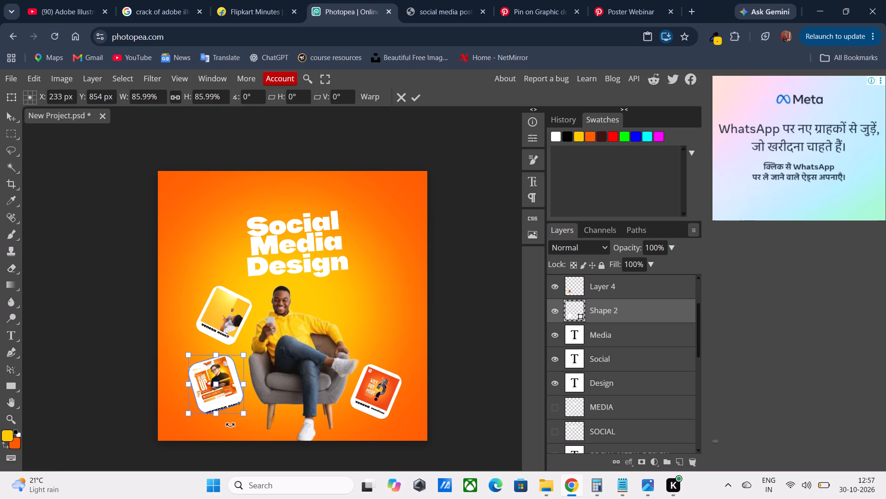
{"action": "left_click", "coordinate": [119, 366]}
{"action": "left_click", "coordinate": [413, 102]}
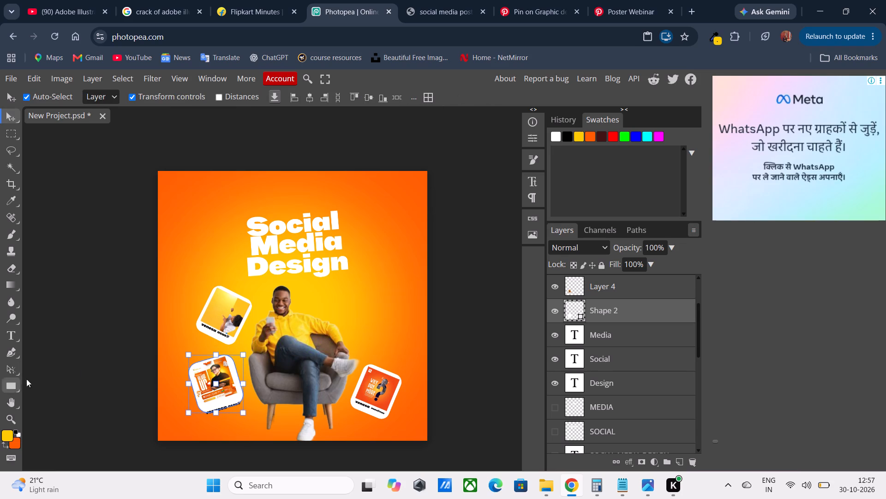
{"action": "left_click", "coordinate": [72, 371]}
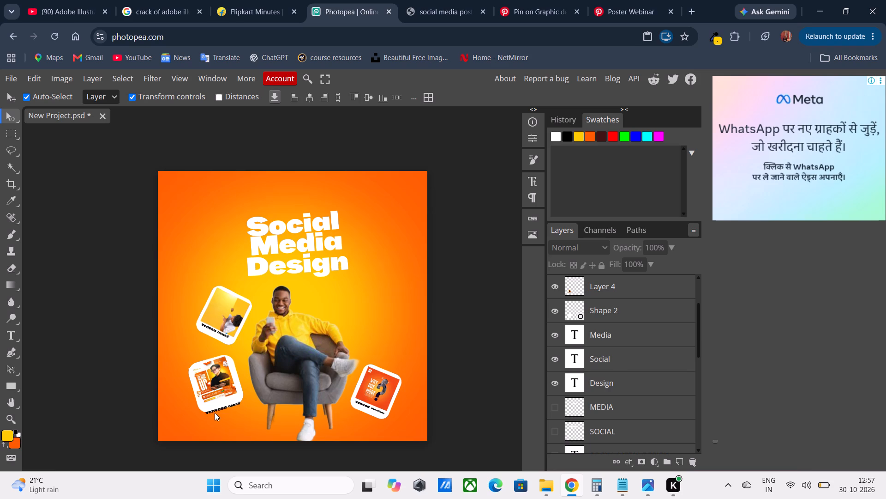
Move the "venvesa" caption up into the white border beneath the webinar picture.
{"action": "left_click_drag", "start_coordinate": [216, 408], "coordinate": [216, 401]}
{"action": "left_click", "coordinate": [257, 433]}
{"action": "left_click", "coordinate": [127, 372]}
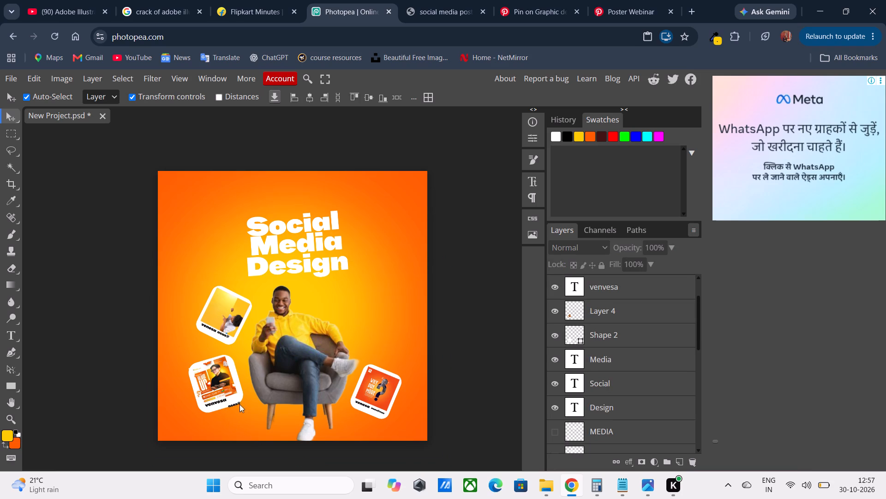
Move the webinar card's "asas@" caption up beside "venvesa", centred at about X 303, Y 903 px, and apply the transform.
{"action": "left_click_drag", "start_coordinate": [233, 405], "coordinate": [233, 404]}
{"action": "left_click_drag", "start_coordinate": [233, 404], "coordinate": [233, 396]}
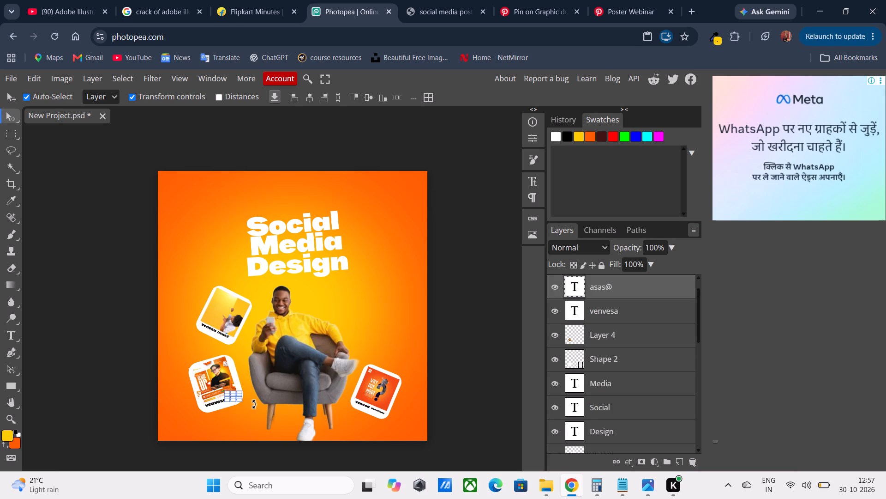
{"action": "left_click", "coordinate": [251, 399]}
{"action": "left_click", "coordinate": [251, 423]}
{"action": "left_click", "coordinate": [83, 368]}
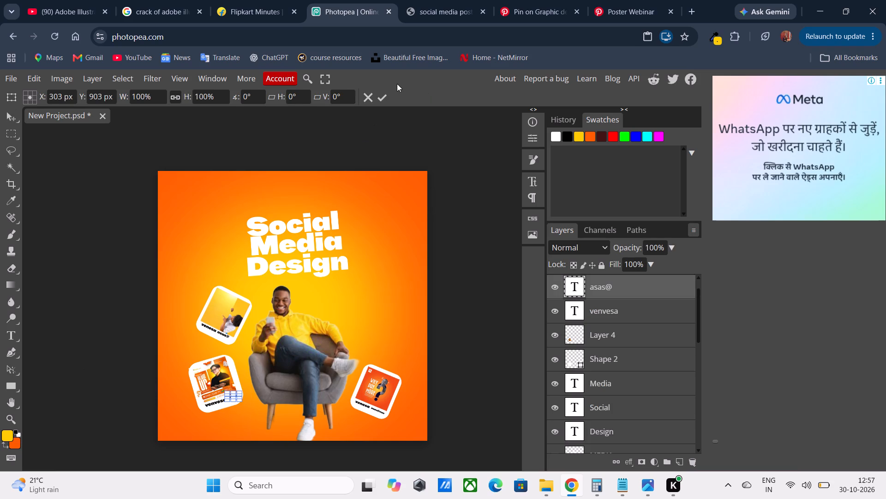
{"action": "left_click", "coordinate": [389, 88]}
{"action": "left_click", "coordinate": [379, 93]}
{"action": "left_click", "coordinate": [102, 222]}
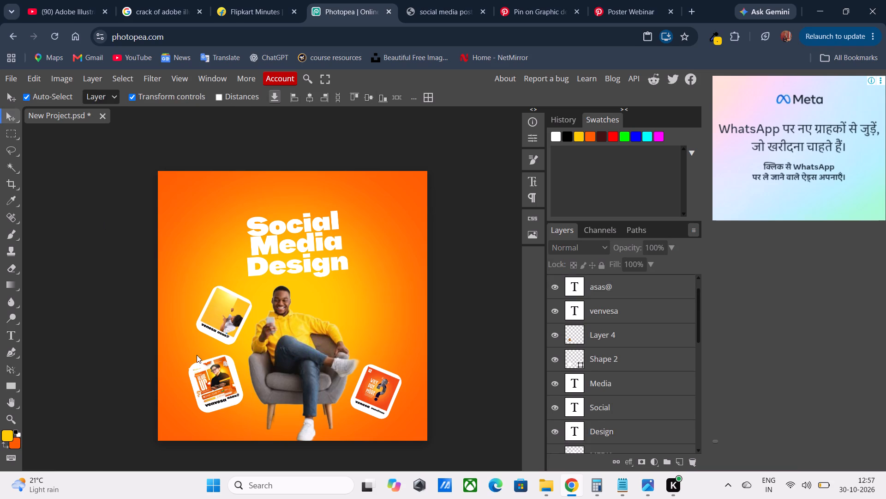
Shift the webinar card's "asas@" caption closer to "venvesa" so both words sit along one tilted line inside the white frame.
{"action": "left_click", "coordinate": [232, 396]}
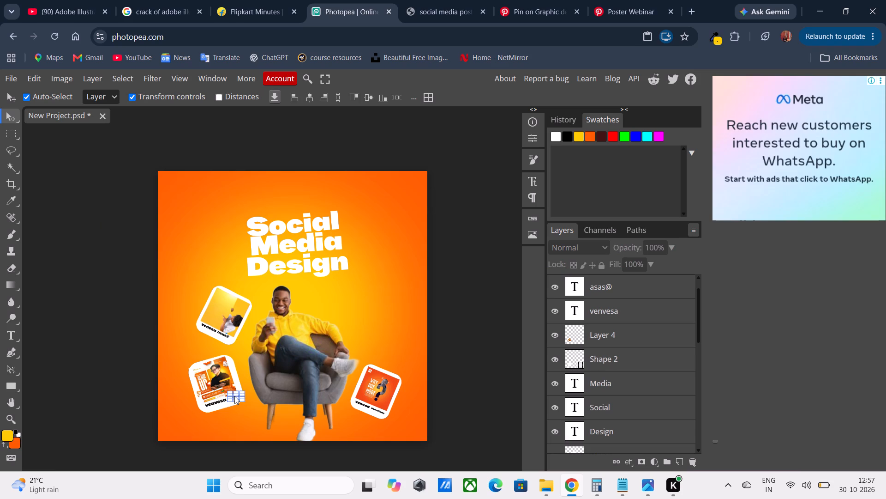
{"action": "left_click", "coordinate": [63, 389]}
{"action": "scroll", "coordinate": [102, 375], "scroll_direction": "up", "scroll_amount": 11, "text": "alt"}
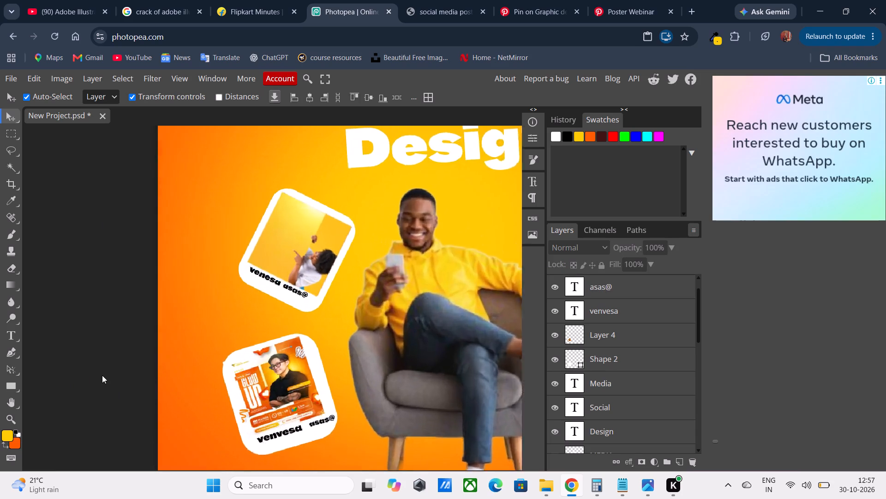
{"action": "scroll", "coordinate": [102, 375], "scroll_direction": "up", "scroll_amount": 5, "text": "alt"}
{"action": "key", "text": "space"}
{"action": "key", "text": "space"}
{"action": "key", "text": "space"}
{"action": "key", "text": "space"}
{"action": "key", "text": "space"}
{"action": "key", "text": "space"}
{"action": "left_click_drag", "start_coordinate": [425, 341], "coordinate": [380, 233]}
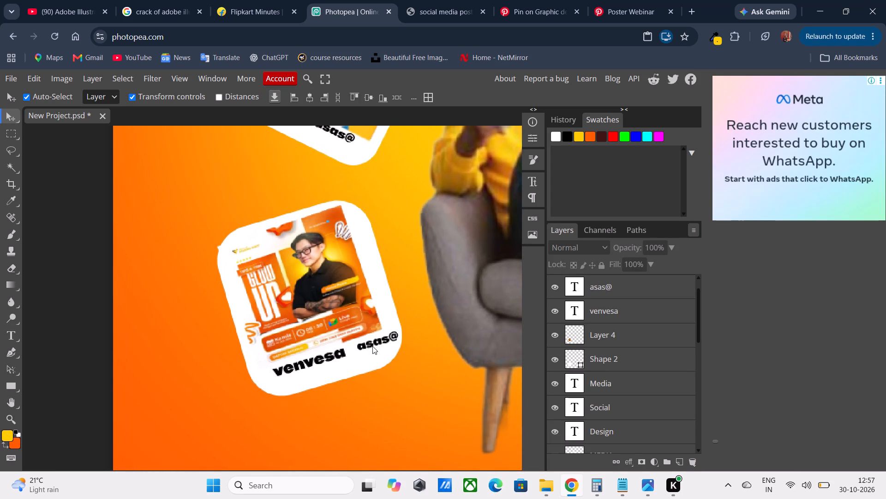
{"action": "left_click_drag", "start_coordinate": [372, 342], "coordinate": [363, 347]}
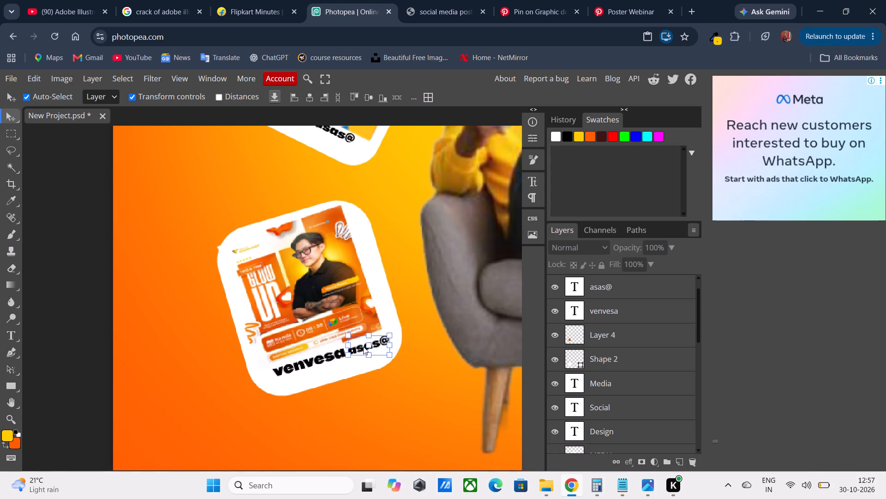
{"action": "left_click_drag", "start_coordinate": [363, 347], "coordinate": [363, 346]}
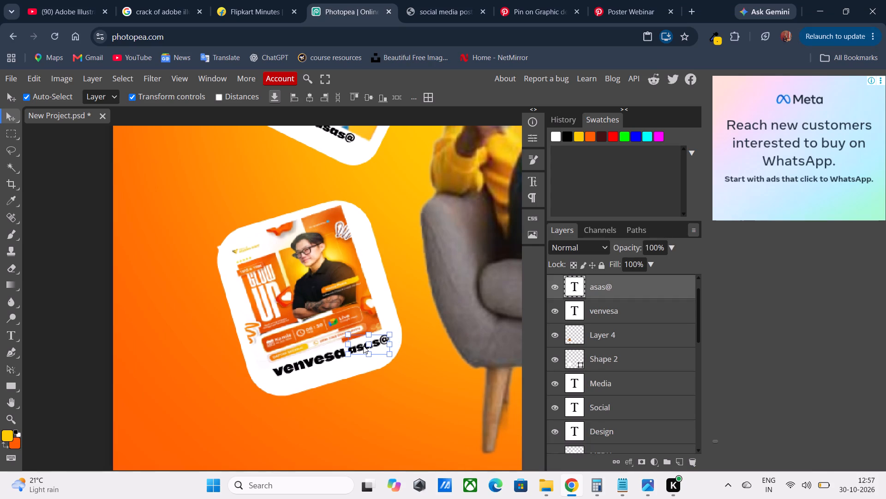
{"action": "left_click", "coordinate": [81, 333]}
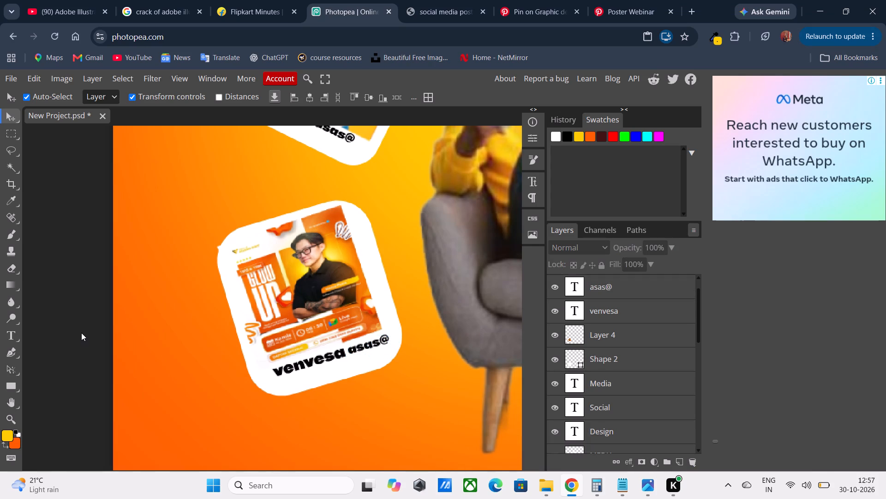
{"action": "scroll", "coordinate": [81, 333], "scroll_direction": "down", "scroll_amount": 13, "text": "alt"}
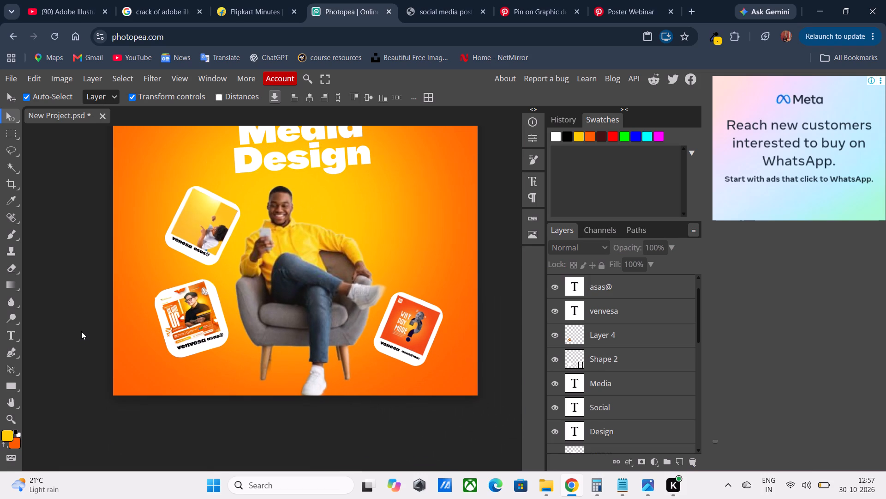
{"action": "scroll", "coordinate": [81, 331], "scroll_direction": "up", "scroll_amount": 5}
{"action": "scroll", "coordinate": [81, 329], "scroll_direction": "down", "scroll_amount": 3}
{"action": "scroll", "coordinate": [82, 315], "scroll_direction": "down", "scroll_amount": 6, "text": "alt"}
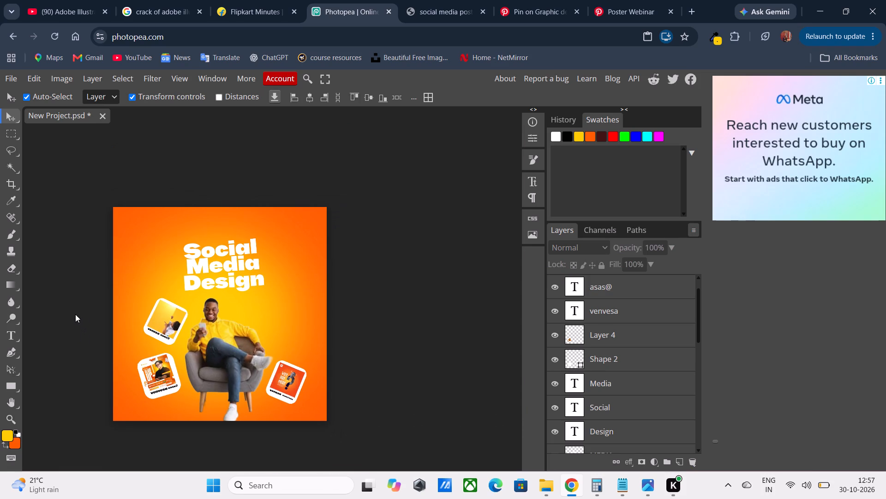